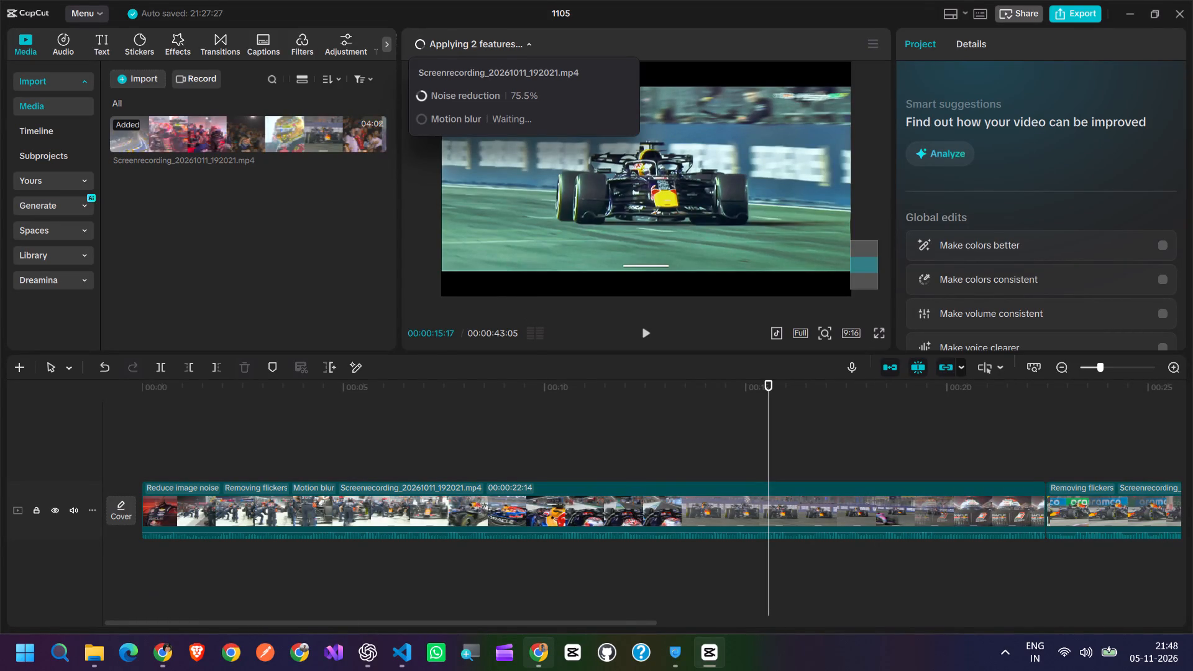
Switch to the Instagram reels page in Chrome and delete the Ramayana poster reel about Ranbir Kapoor embodying Lord Ram.
{"action": "left_click", "coordinate": [167, 664]}
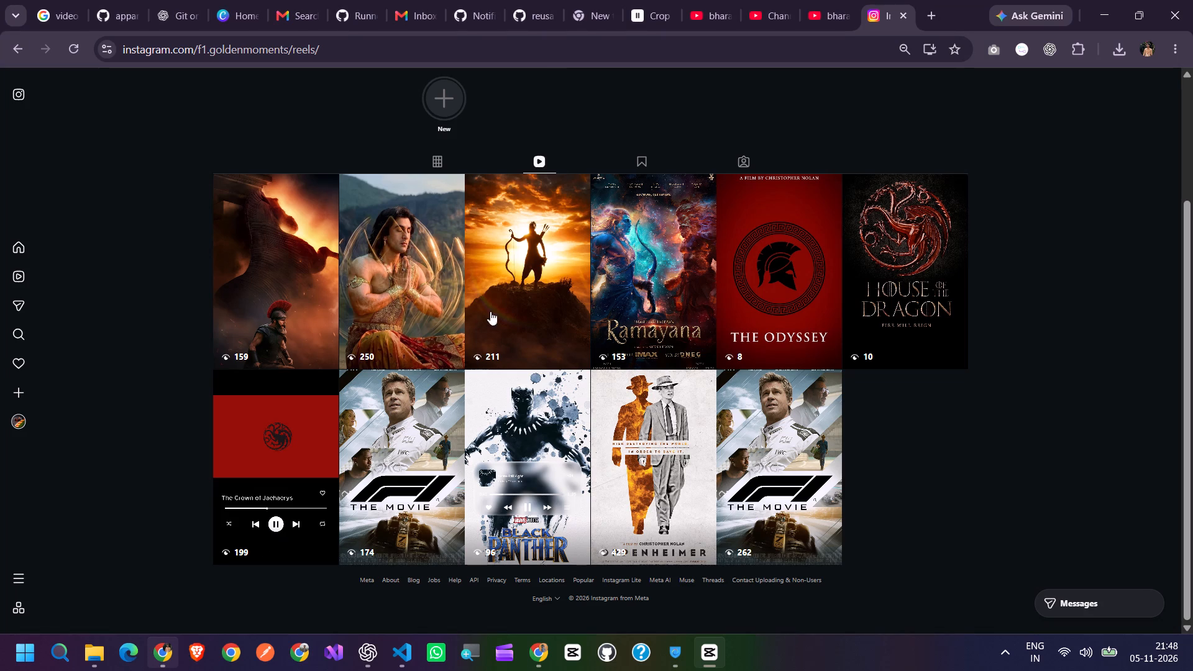
{"action": "left_click", "coordinate": [682, 337]}
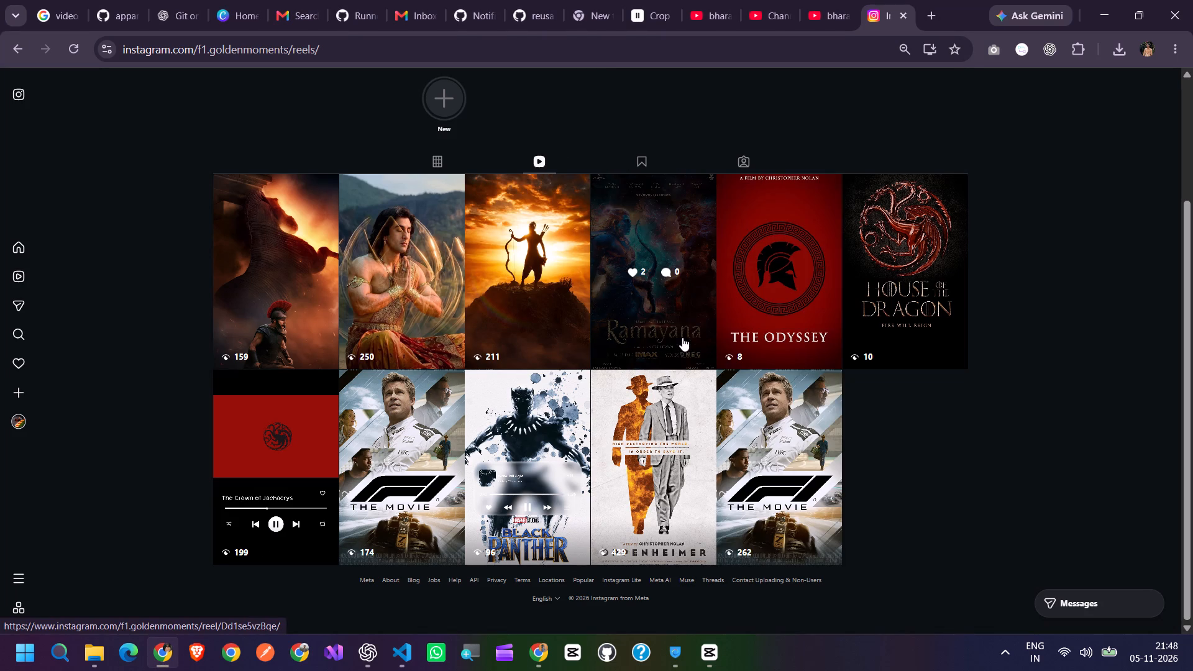
{"action": "left_click_drag", "start_coordinate": [669, 349], "coordinate": [610, 516]}
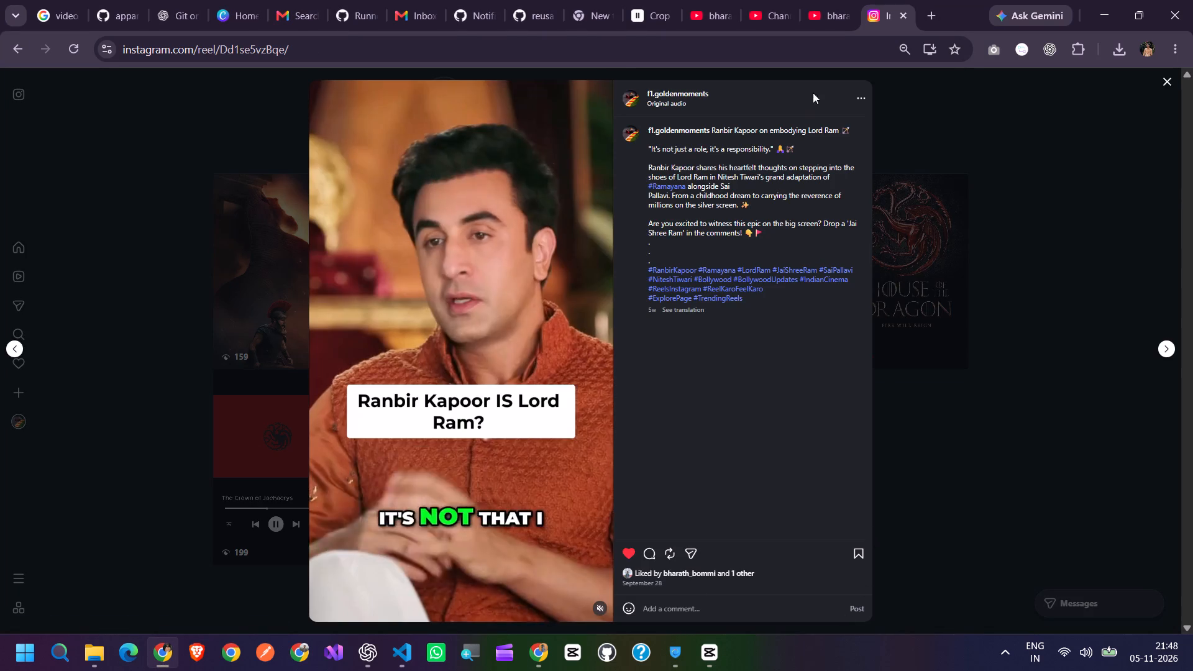
{"action": "left_click", "coordinate": [860, 98]}
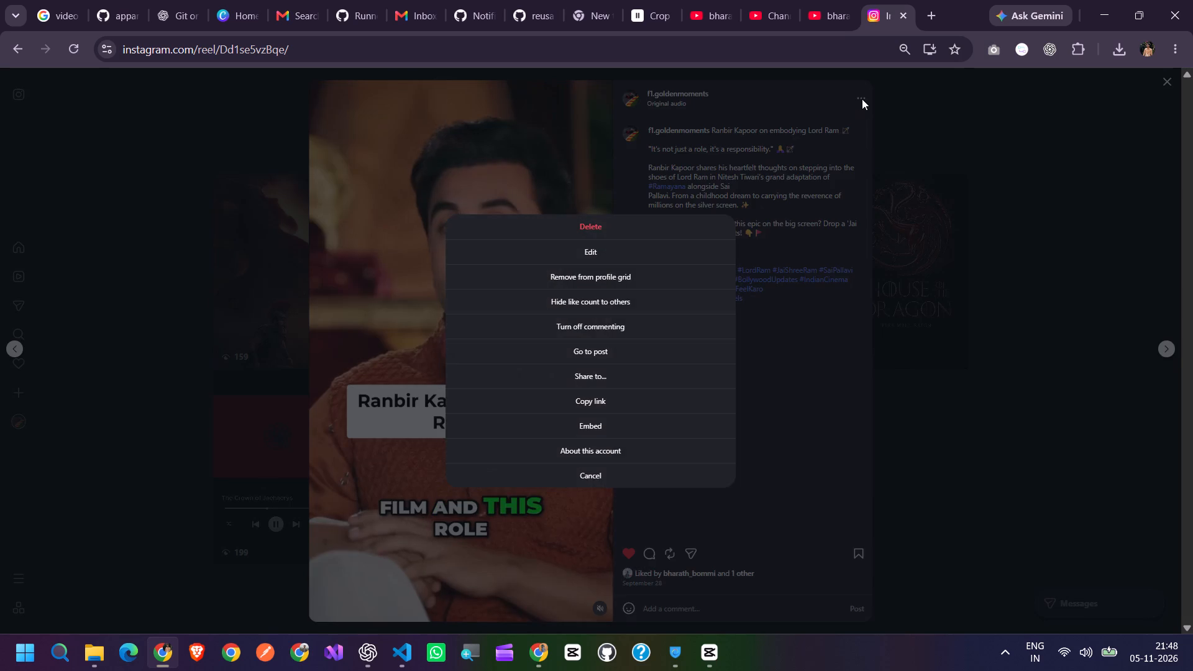
{"action": "left_click", "coordinate": [596, 228]}
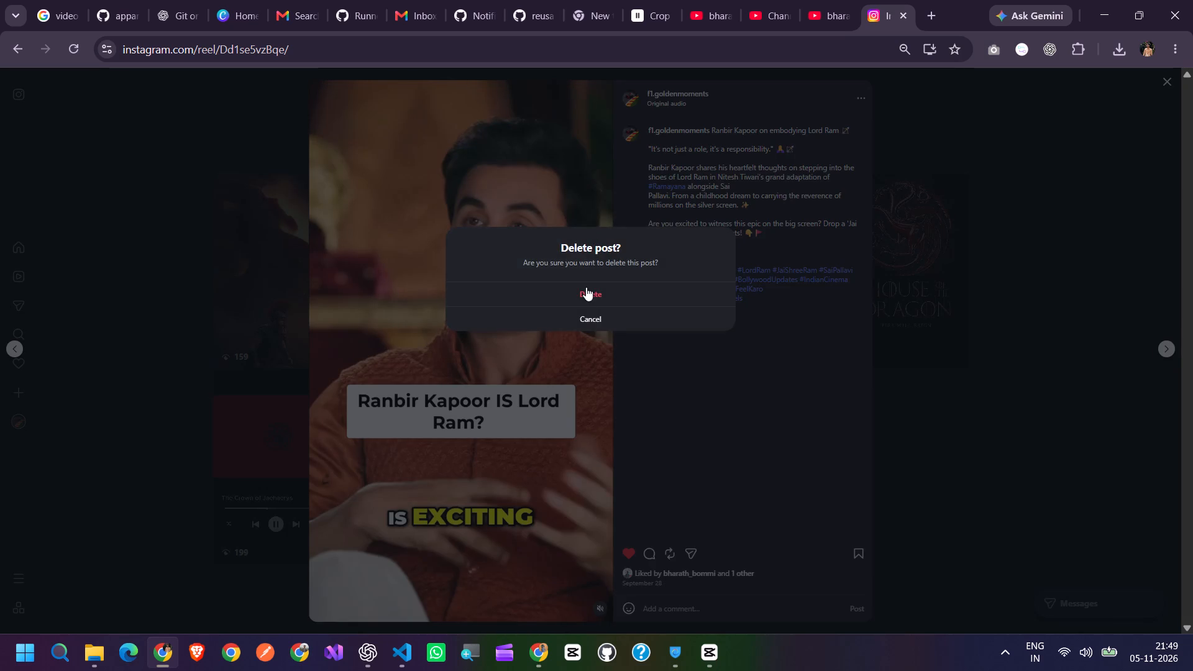
{"action": "left_click", "coordinate": [587, 301]}
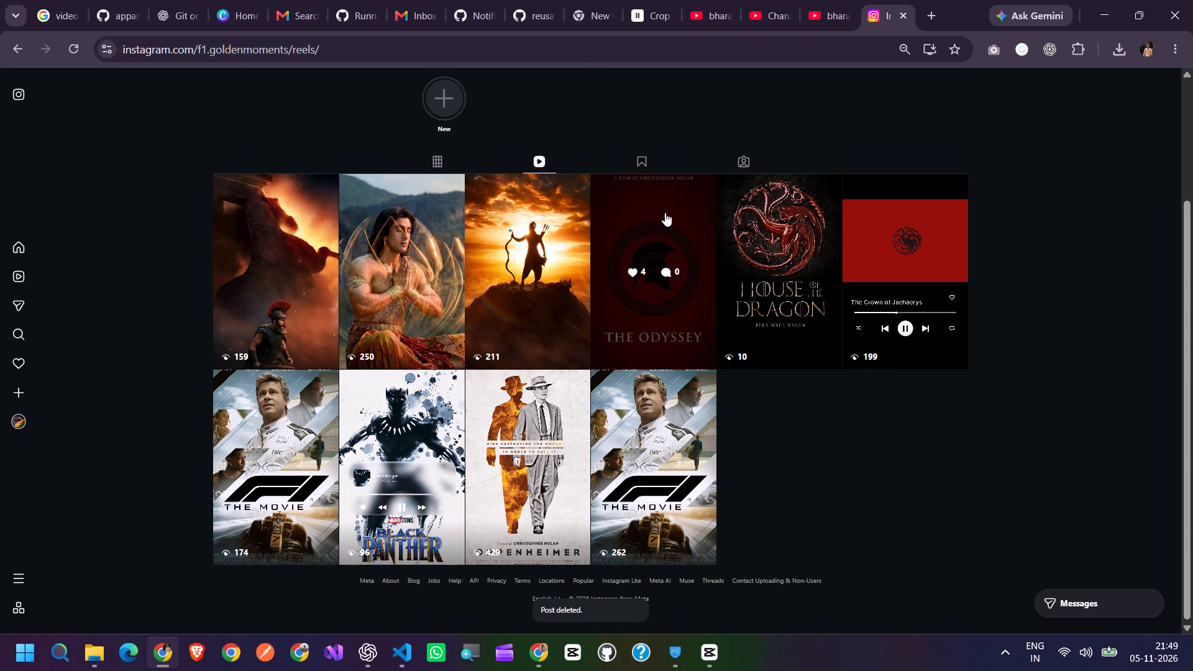
Delete the reel with the red The Odyssey helmet poster cover, captioned Odysseus.
{"action": "left_click", "coordinate": [665, 216]}
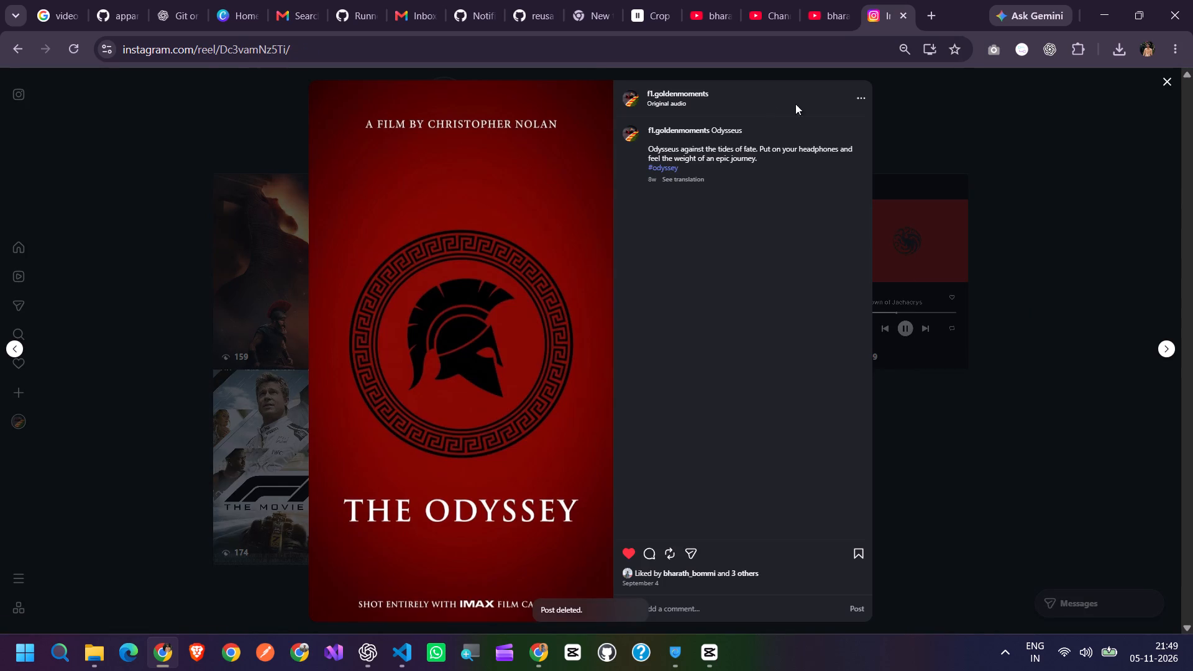
{"action": "left_click", "coordinate": [857, 94]}
{"action": "left_click", "coordinate": [578, 226]}
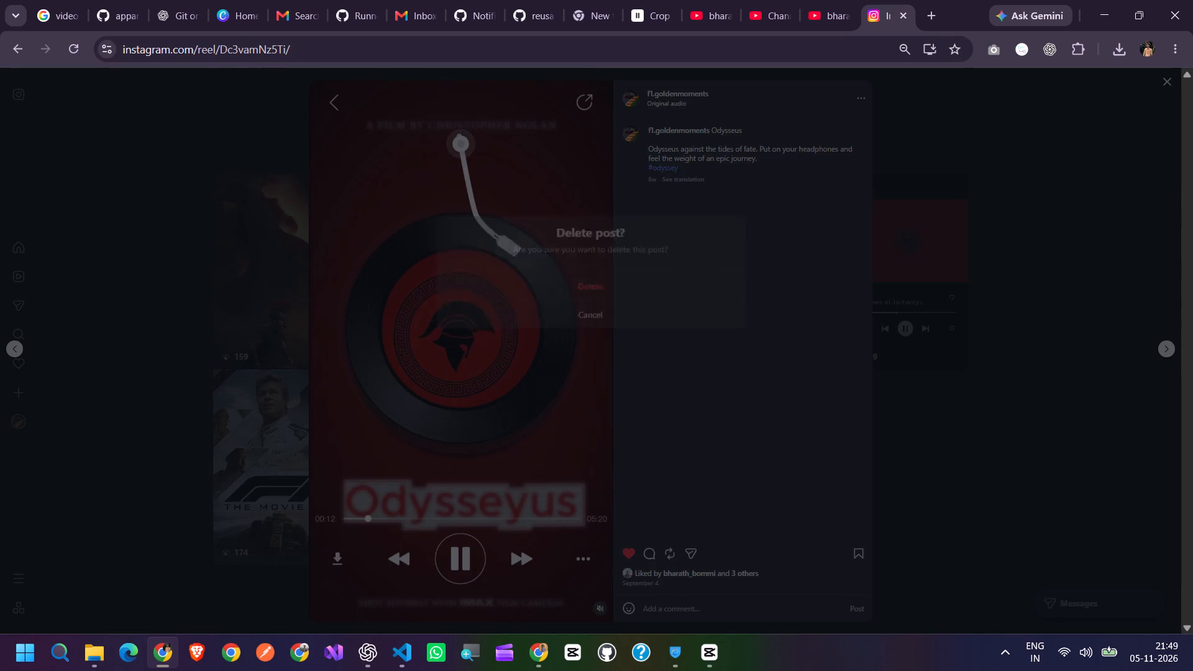
{"action": "left_click", "coordinate": [611, 291]}
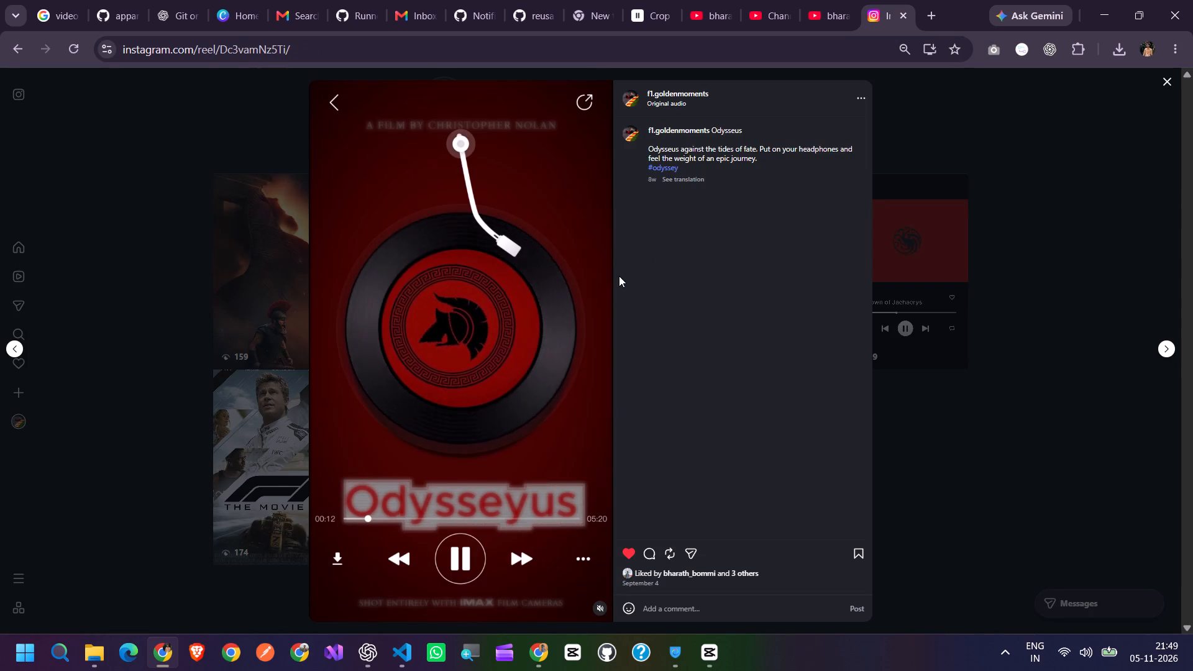
Delete the F1 The Movie reel captioned with the Hans Zimmer track Elbows Out.
{"action": "left_click", "coordinate": [921, 249]}
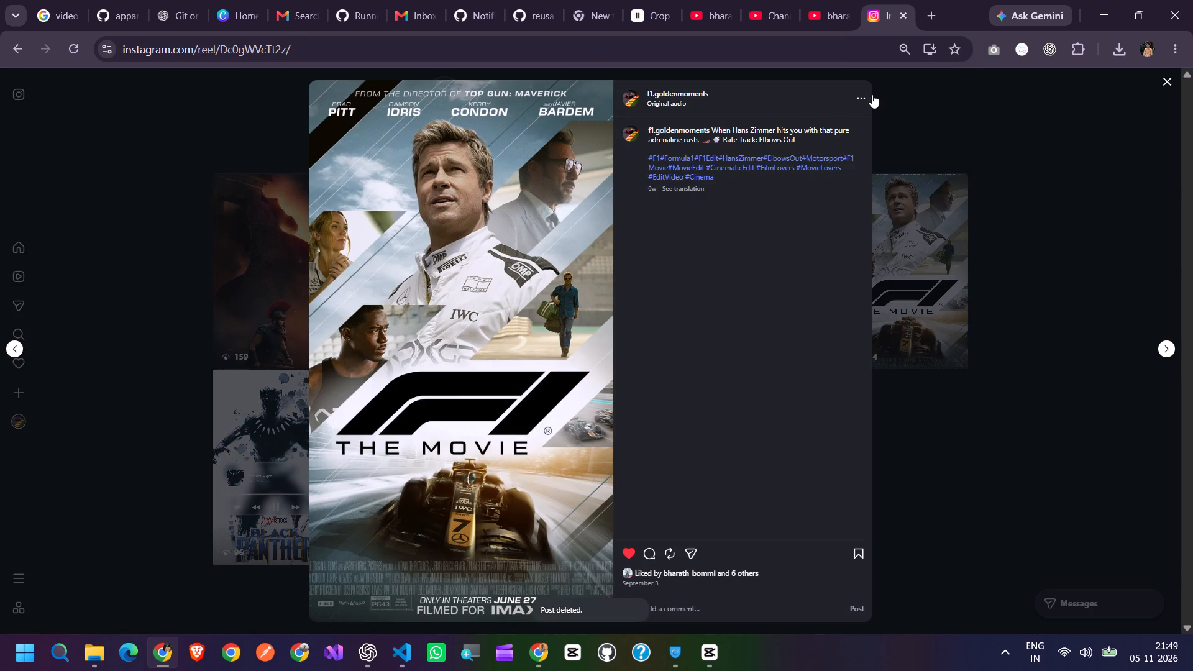
{"action": "left_click", "coordinate": [863, 96]}
{"action": "left_click", "coordinate": [612, 221]}
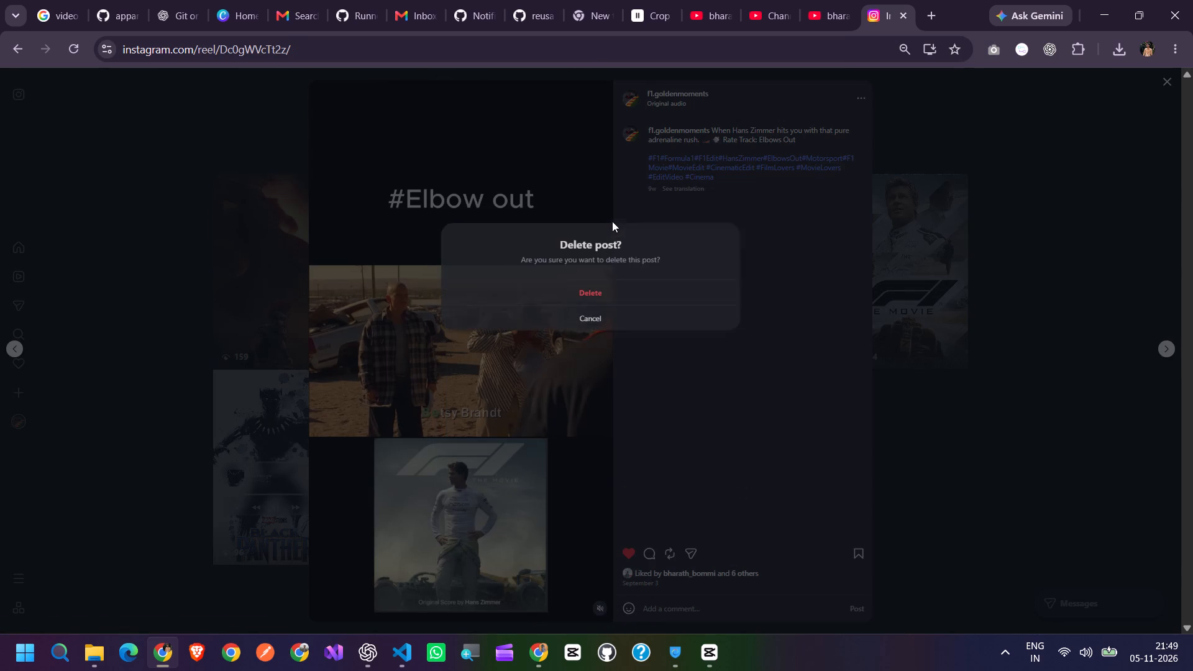
{"action": "left_click", "coordinate": [592, 301]}
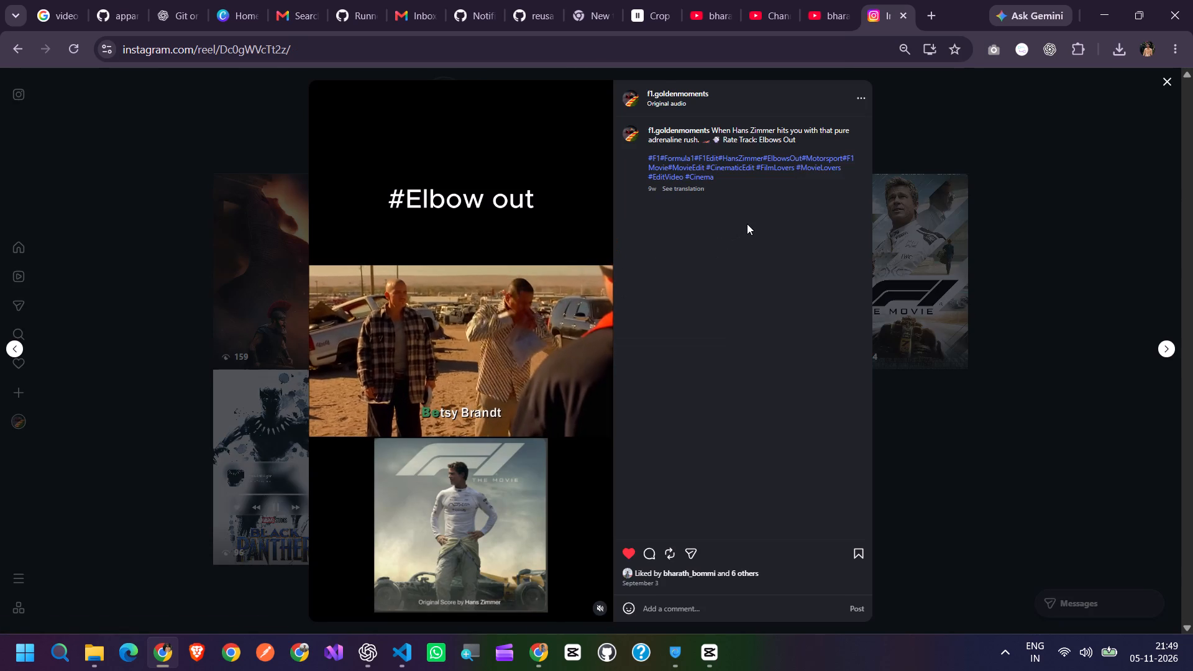
Delete the House of the Dragon reel captioned "Bear the Burden Alone".
{"action": "left_click", "coordinate": [659, 241]}
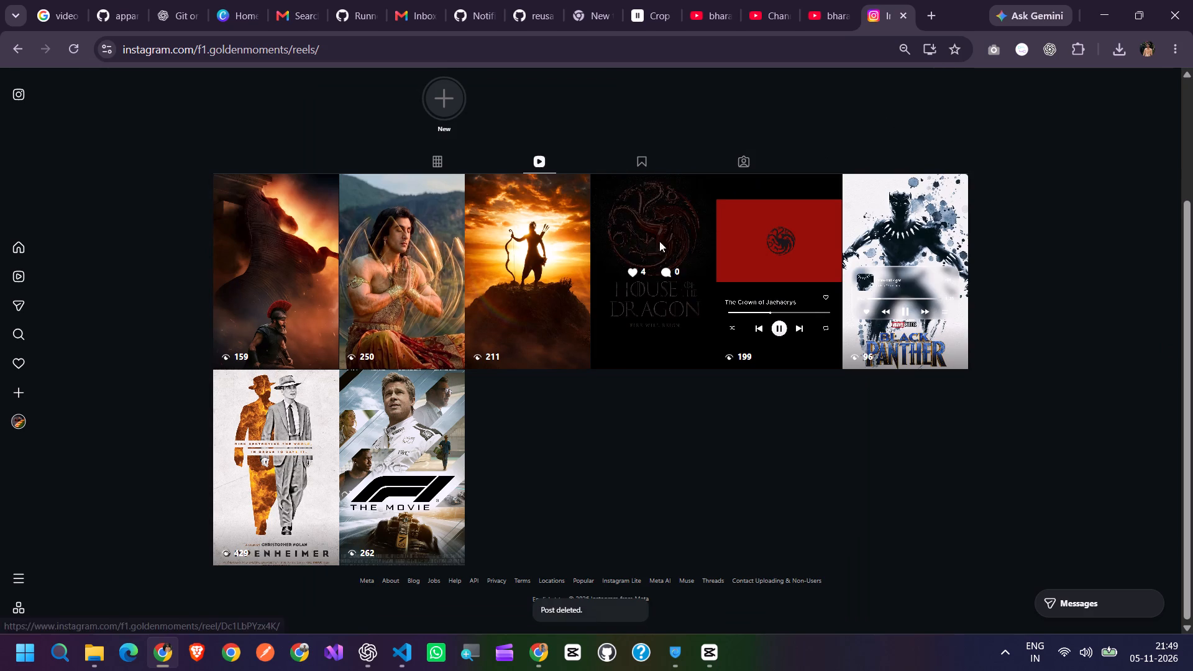
{"action": "left_click", "coordinate": [857, 97]}
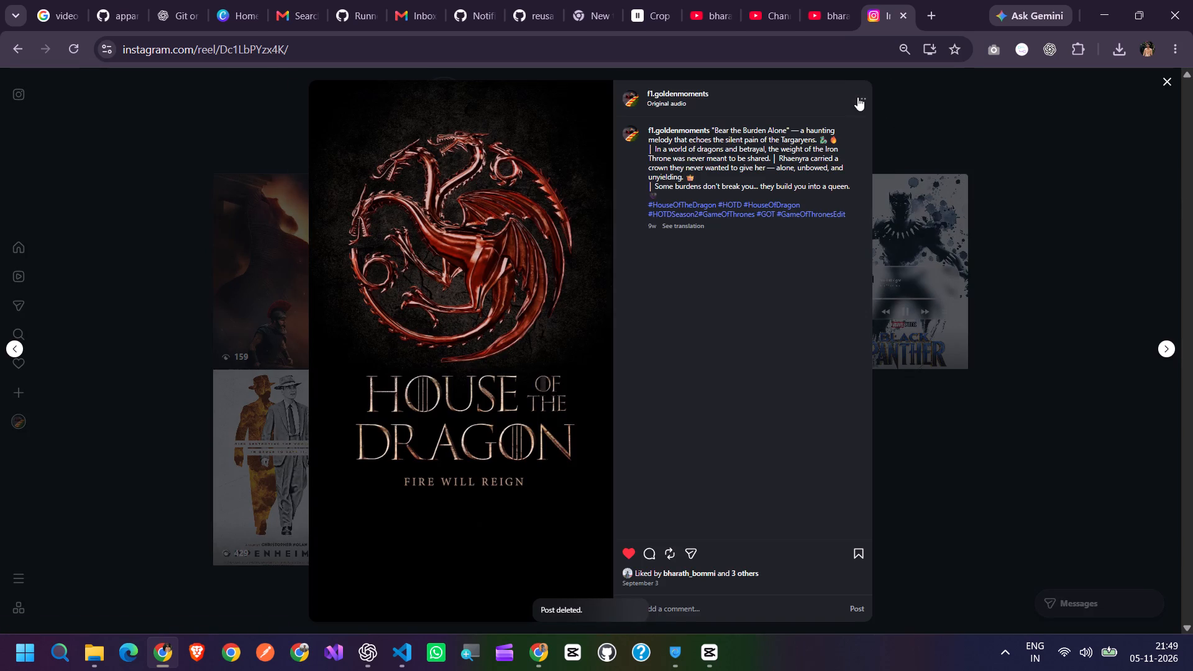
{"action": "left_click", "coordinate": [580, 224]}
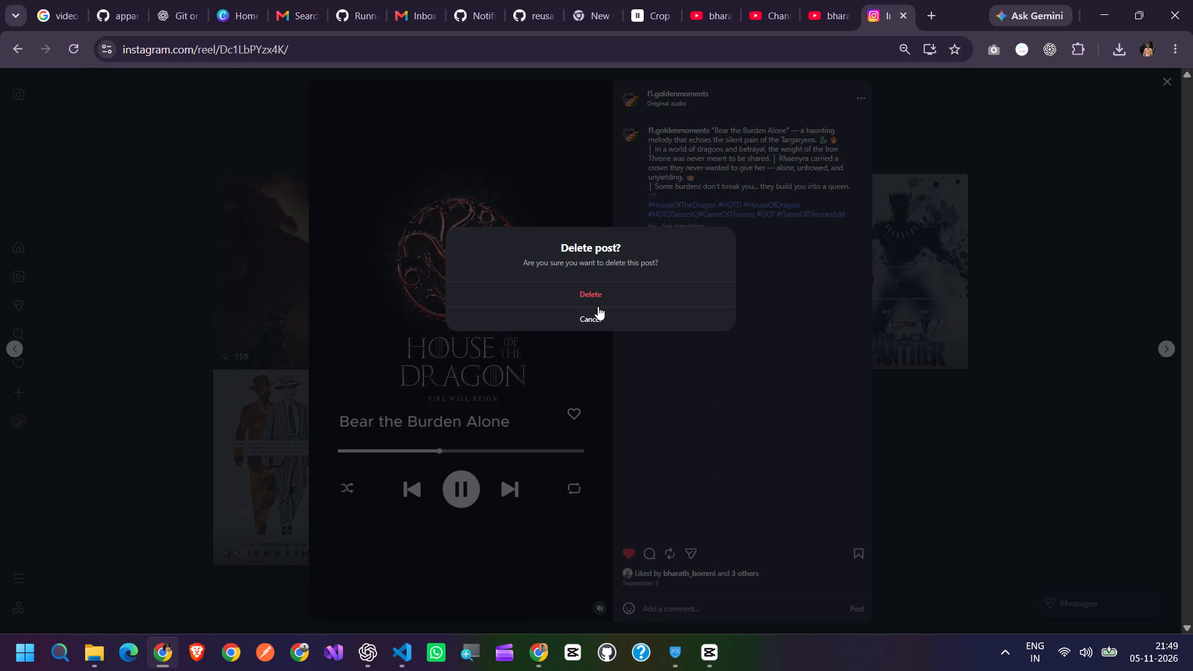
{"action": "left_click", "coordinate": [598, 306]}
{"action": "left_click", "coordinate": [865, 98]}
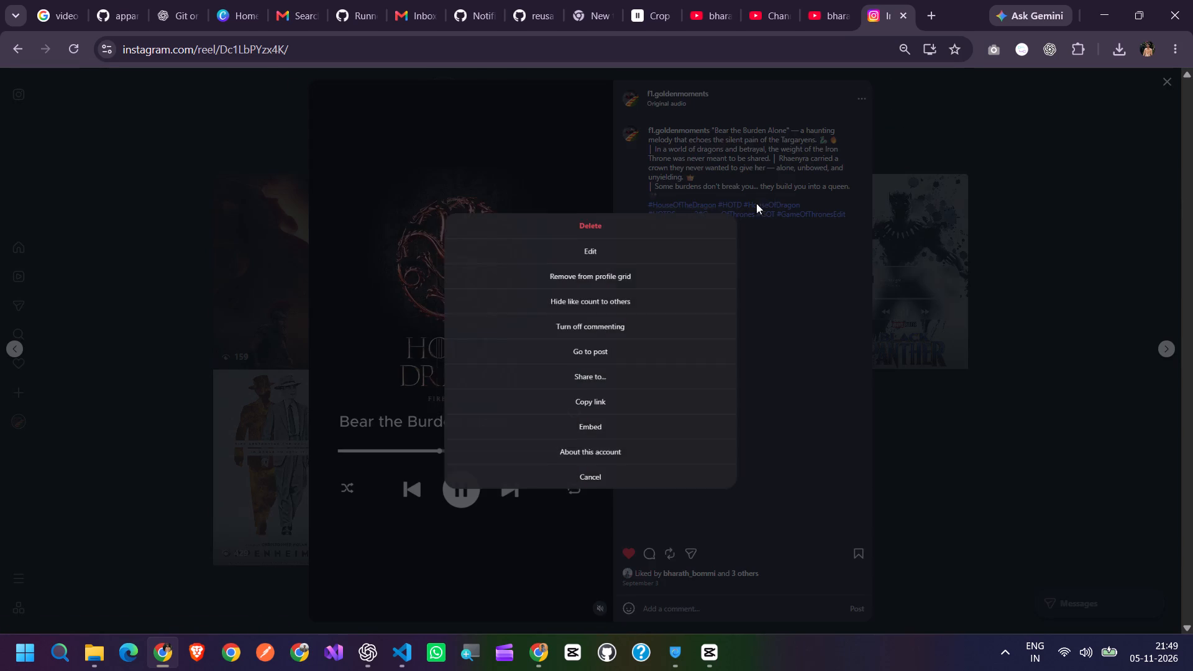
{"action": "left_click", "coordinate": [590, 226]}
{"action": "left_click", "coordinate": [591, 292]}
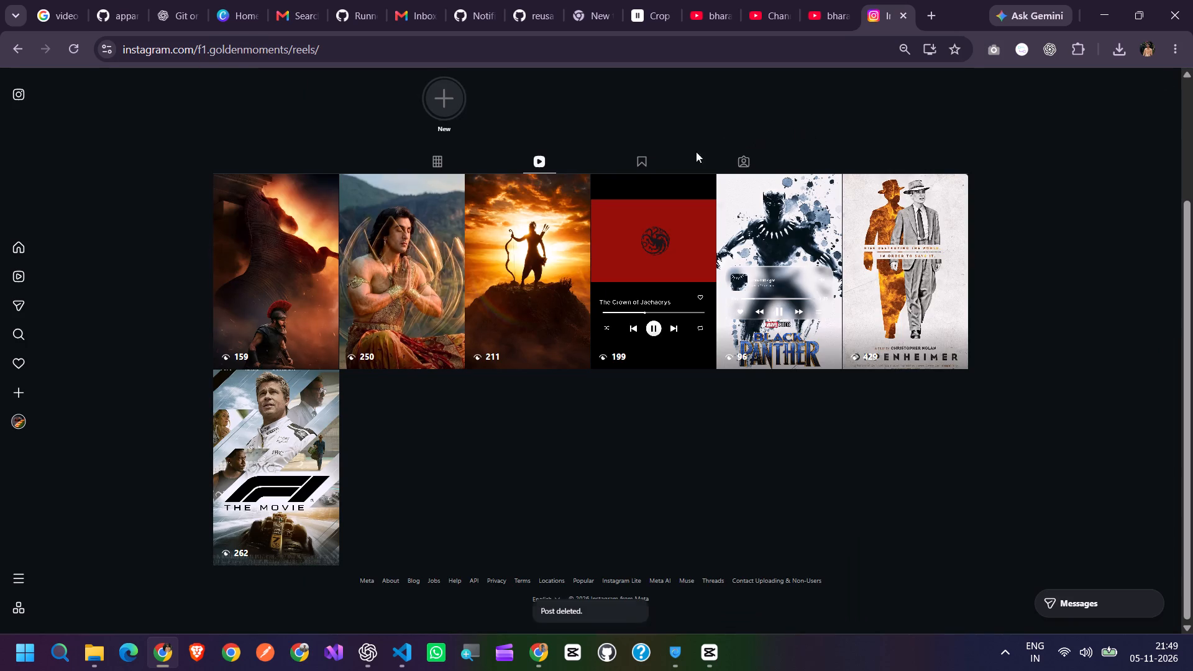
Delete the Ramayana reel captioned "Dharma protects those who uphold it", with the archer silhouette cover.
{"action": "left_click", "coordinate": [551, 222]}
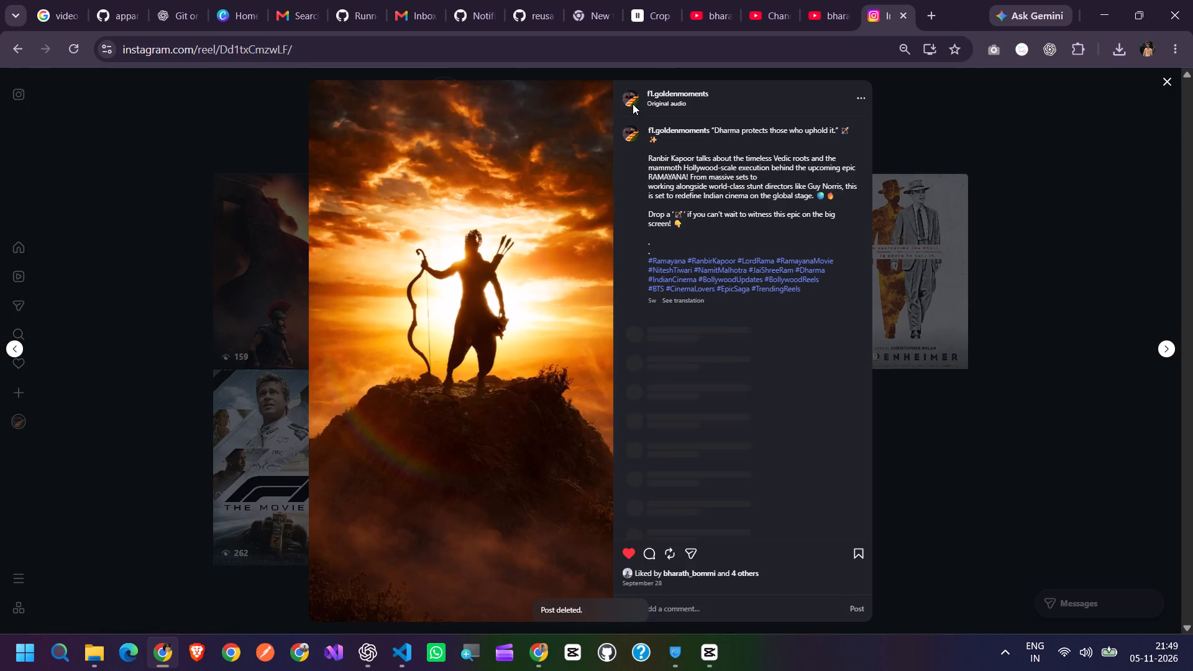
{"action": "left_click", "coordinate": [857, 97]}
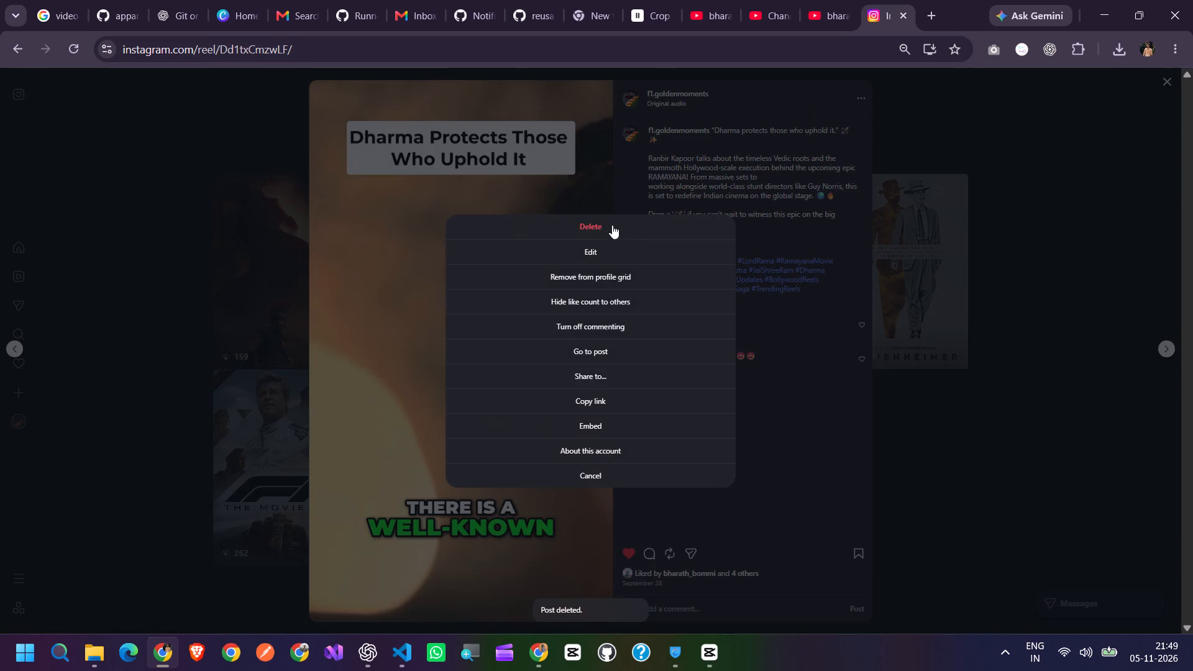
{"action": "left_click", "coordinate": [597, 222]}
{"action": "left_click", "coordinate": [585, 285]}
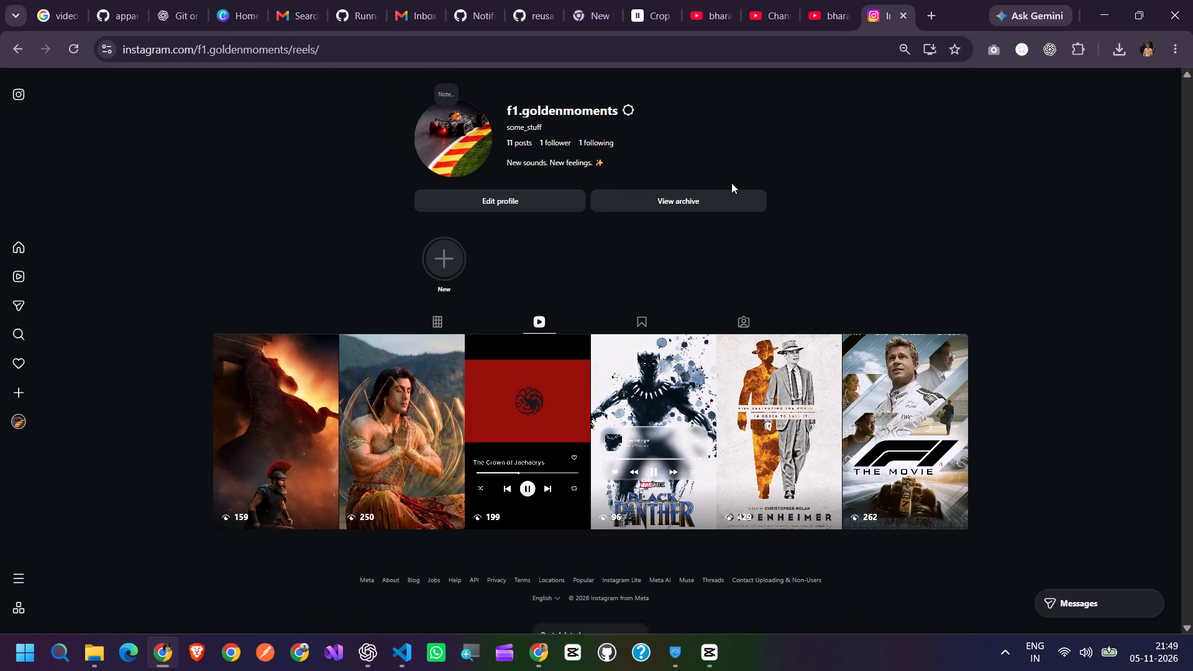
Delete the Ramayana reel captioned "When the OG Lord Rama approves!".
{"action": "left_click", "coordinate": [427, 385]}
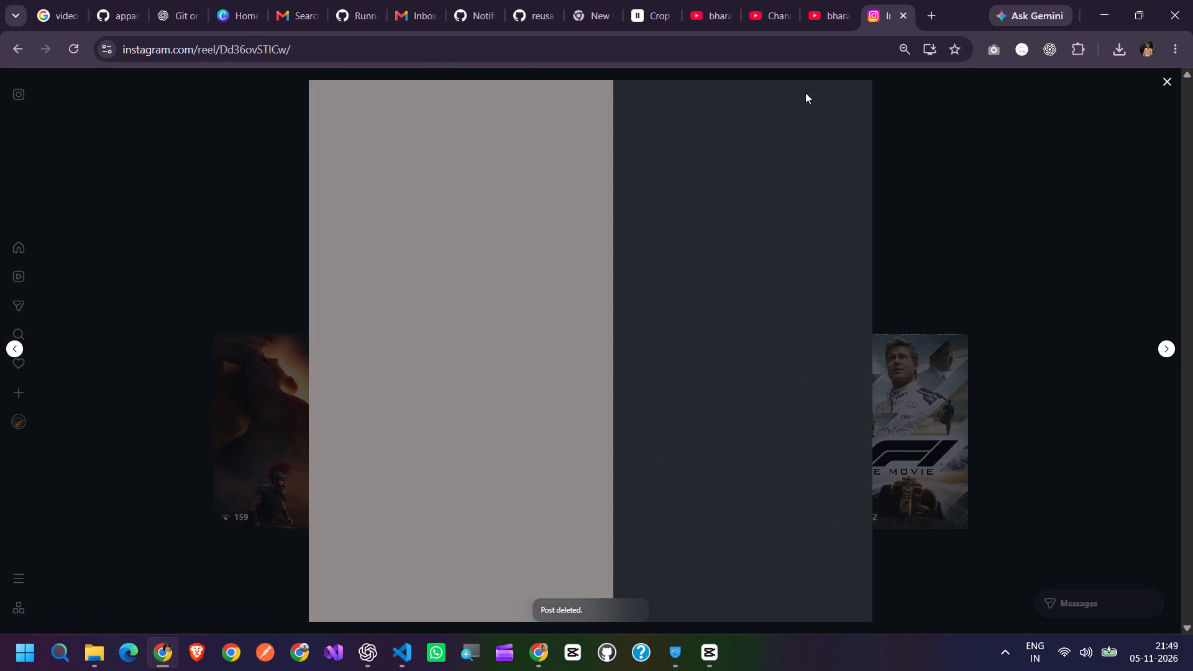
{"action": "left_click", "coordinate": [857, 93]}
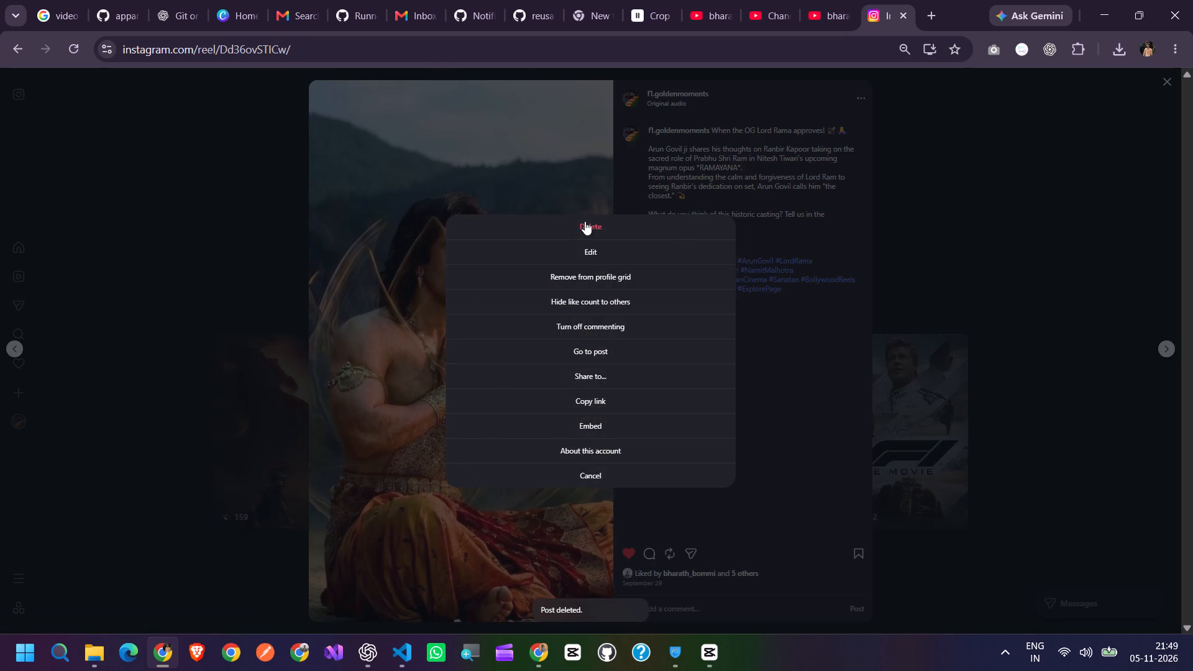
{"action": "left_click", "coordinate": [585, 221]}
{"action": "left_click", "coordinate": [606, 290]}
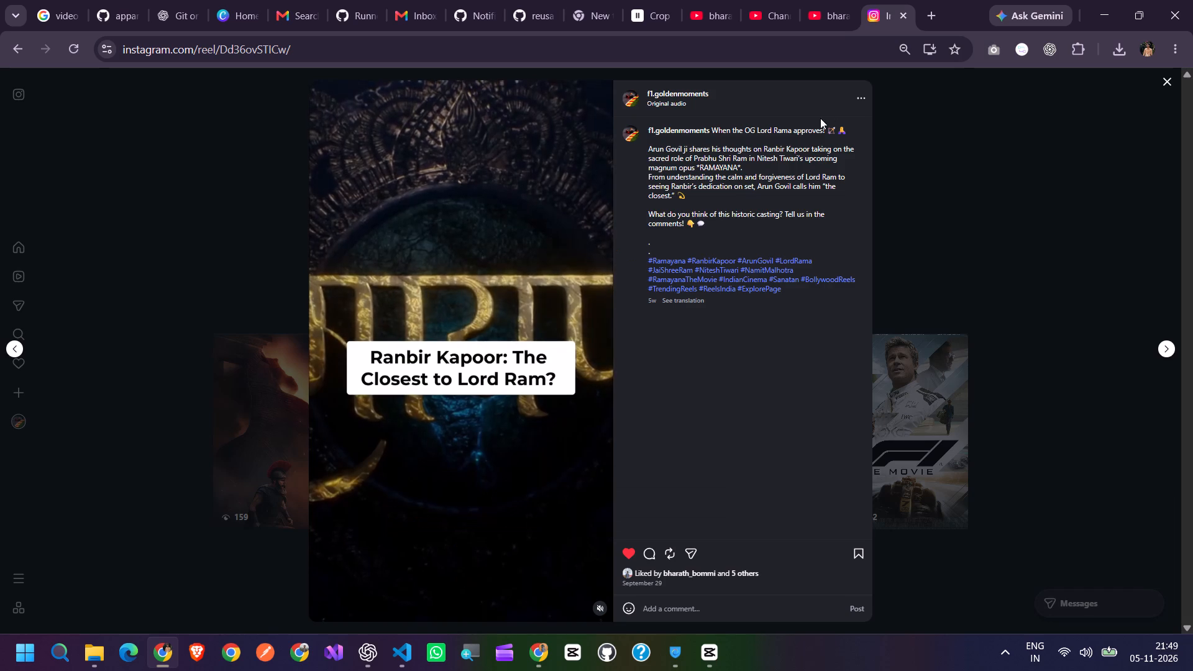
{"action": "left_click", "coordinate": [859, 98]}
Delete the reel about Christopher Nolan directing Homer's The Odyssey, with the horse and helmeted warrior cover.
{"action": "left_click", "coordinate": [288, 418]}
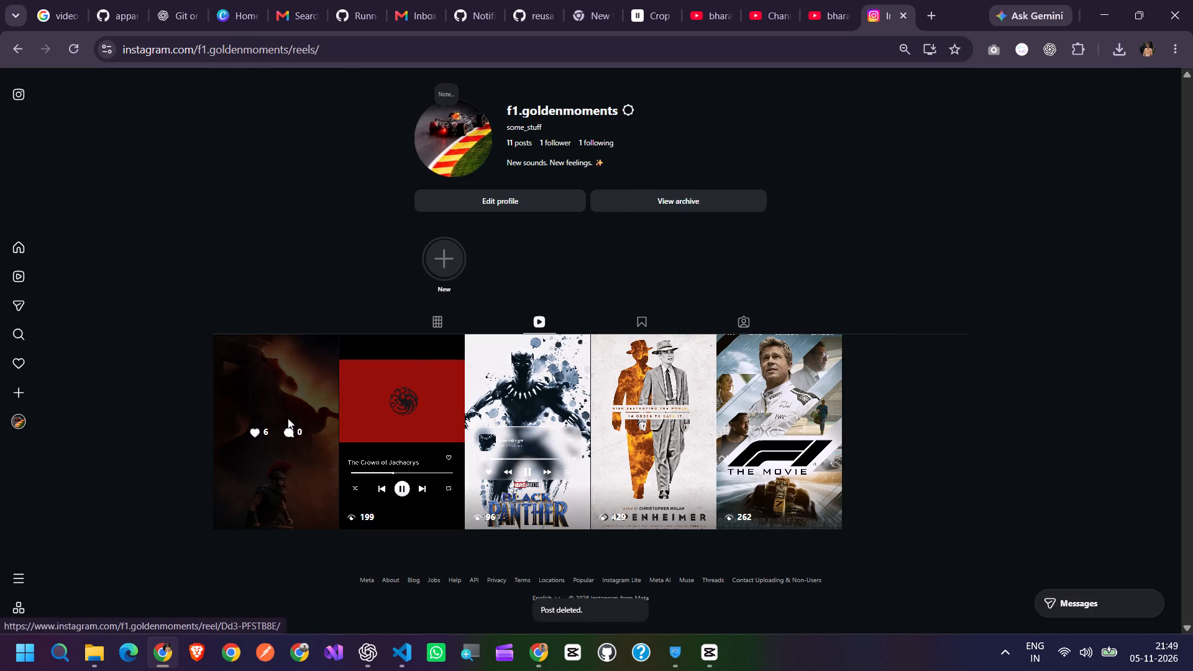
{"action": "left_click", "coordinate": [857, 96]}
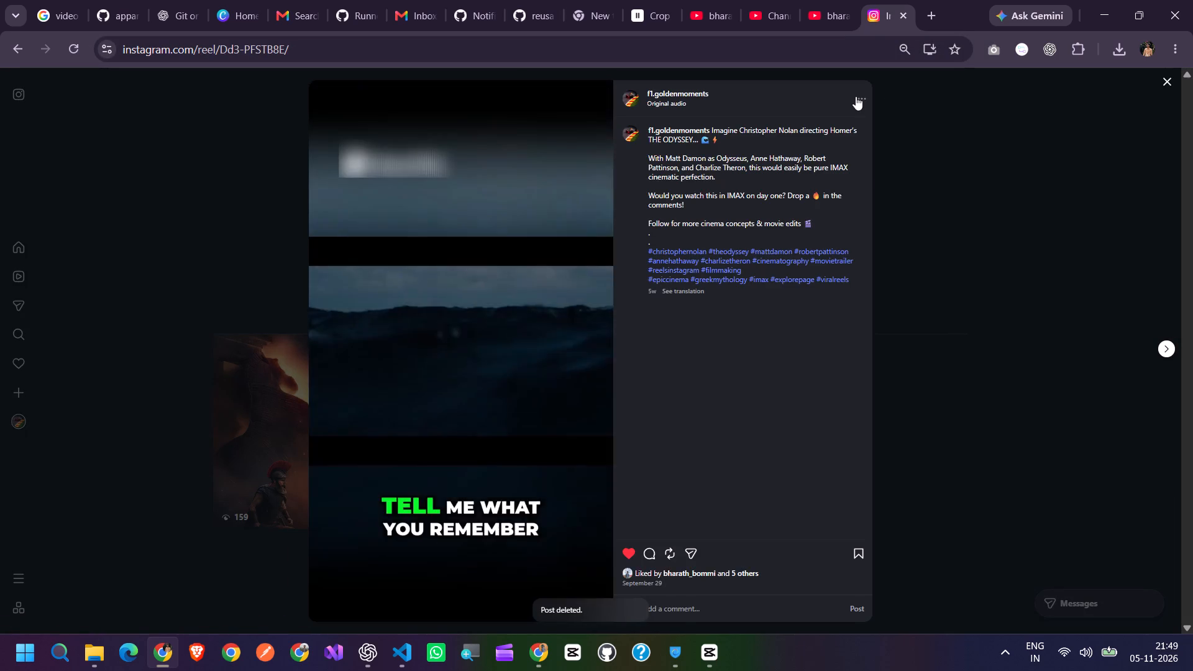
{"action": "left_click", "coordinate": [583, 224]}
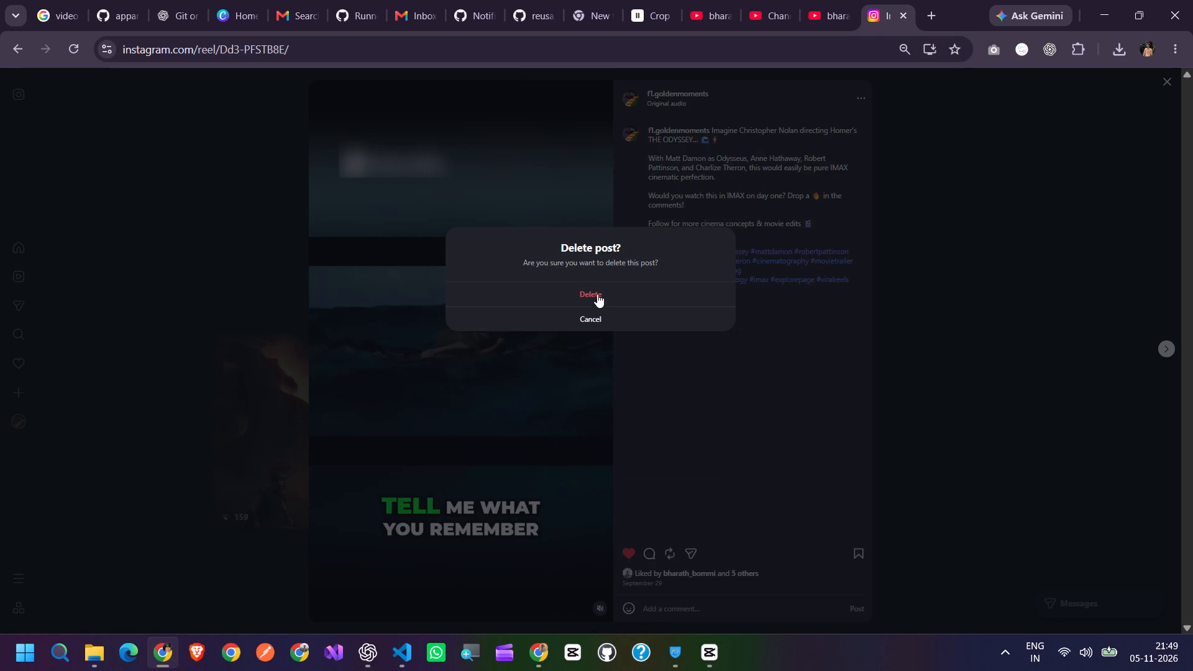
{"action": "left_click", "coordinate": [598, 298]}
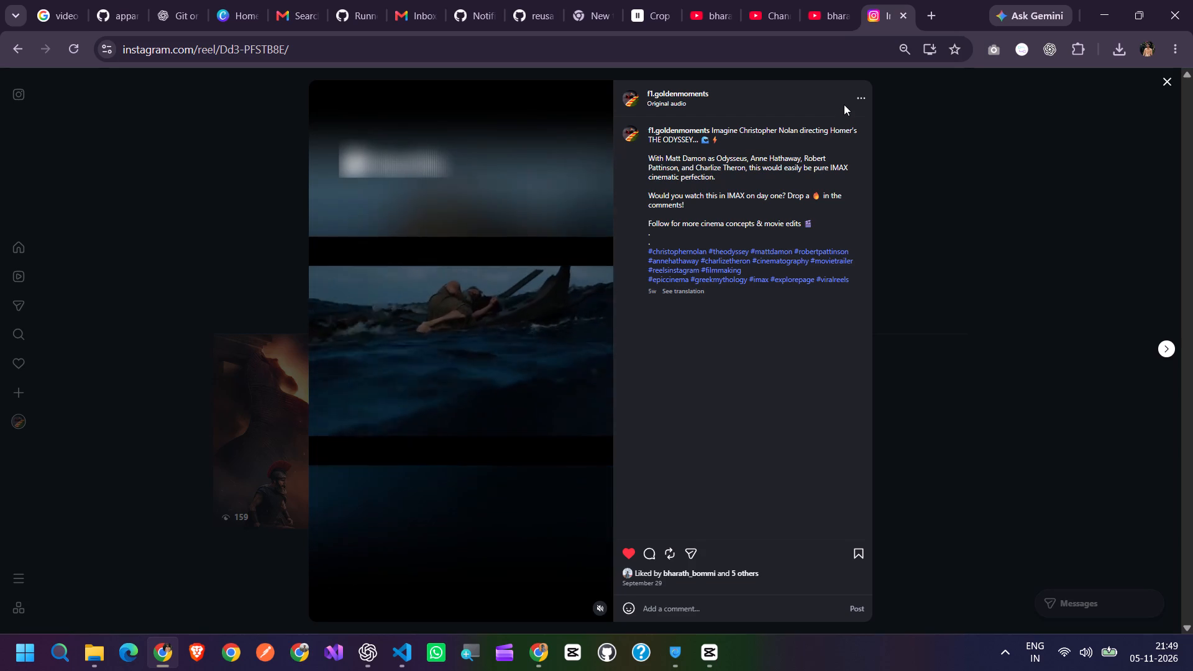
Delete the remaining F1 The Movie reel, captioned "It's all just Noise".
{"action": "left_click", "coordinate": [657, 403]}
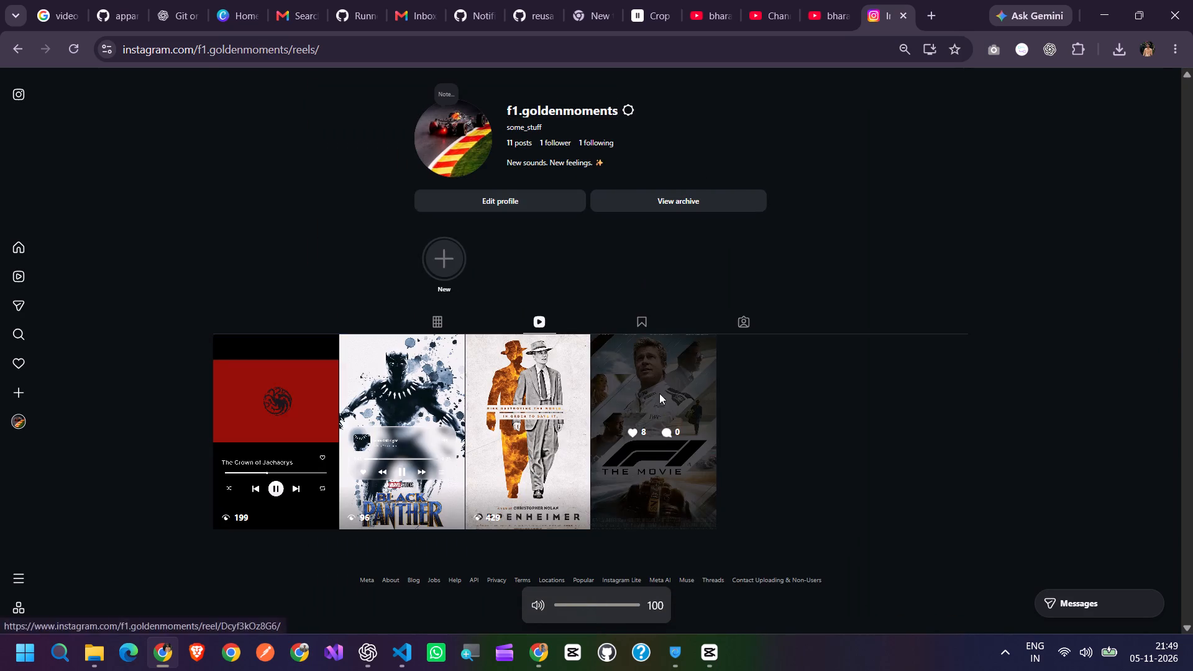
{"action": "left_click", "coordinate": [859, 97]}
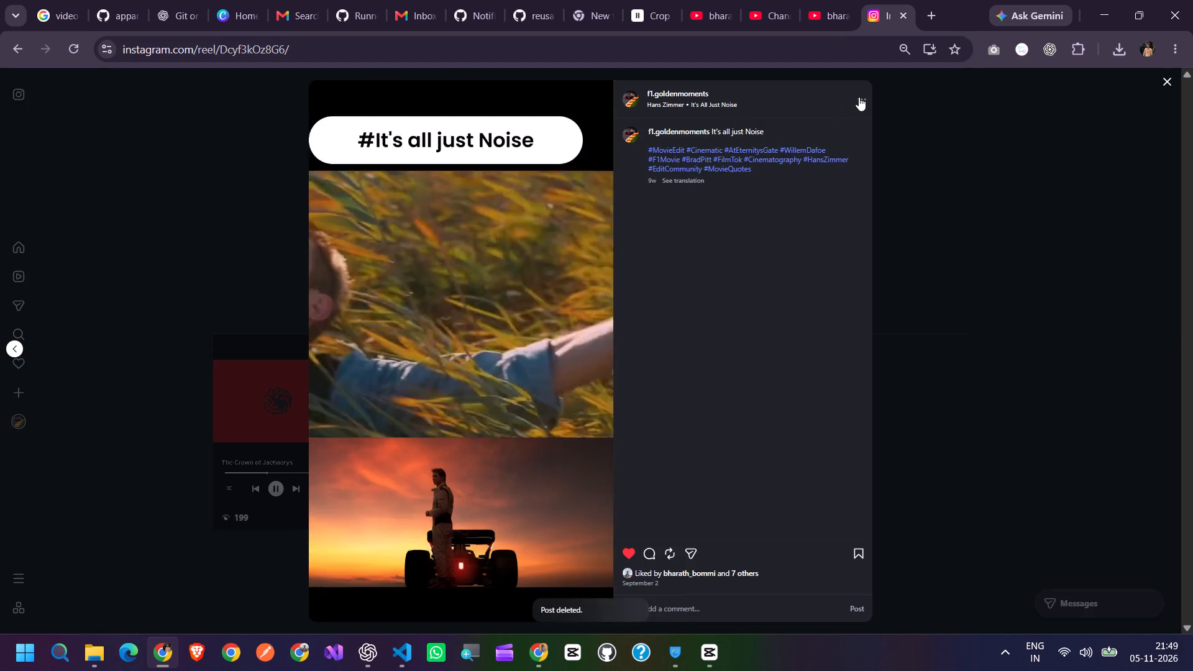
{"action": "left_click", "coordinate": [598, 229]}
{"action": "left_click", "coordinate": [595, 296]}
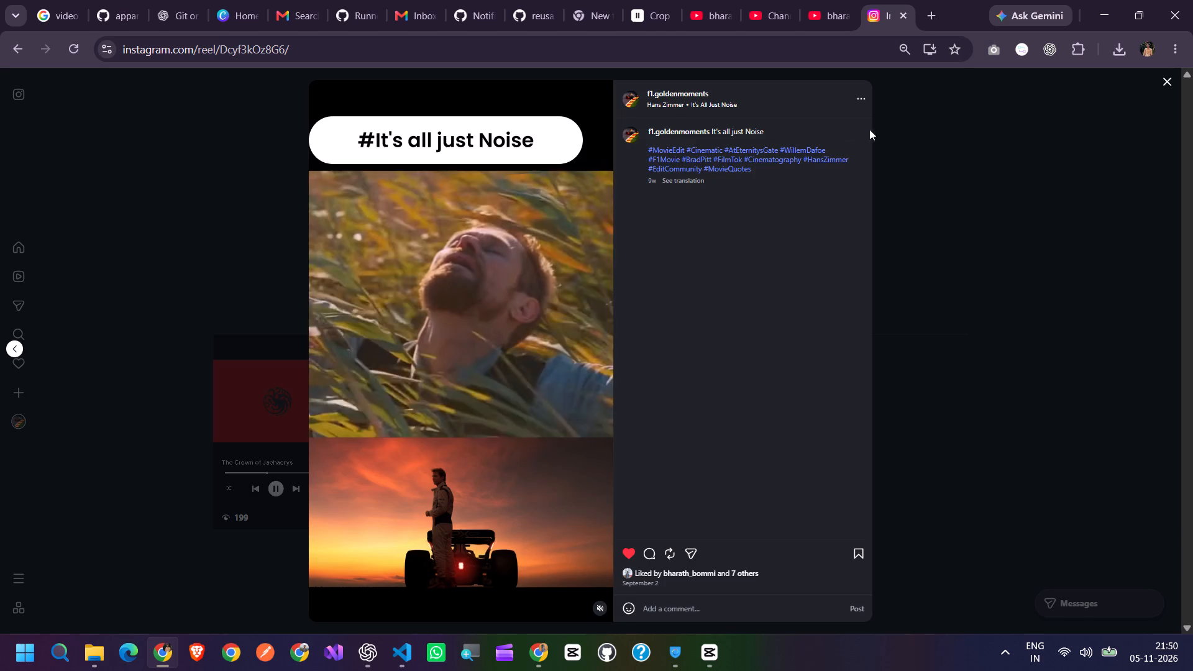
Delete the Oppenheimer reel captioned "How is it already September 2026".
{"action": "left_click", "coordinate": [551, 375]}
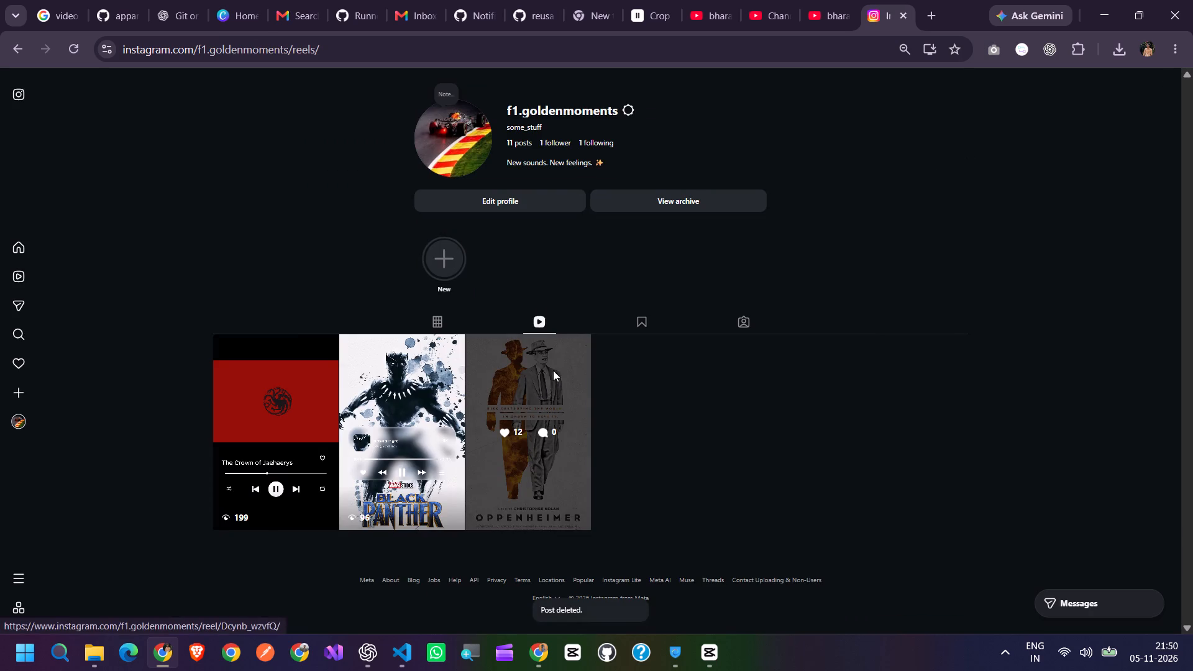
{"action": "left_click", "coordinate": [857, 90]}
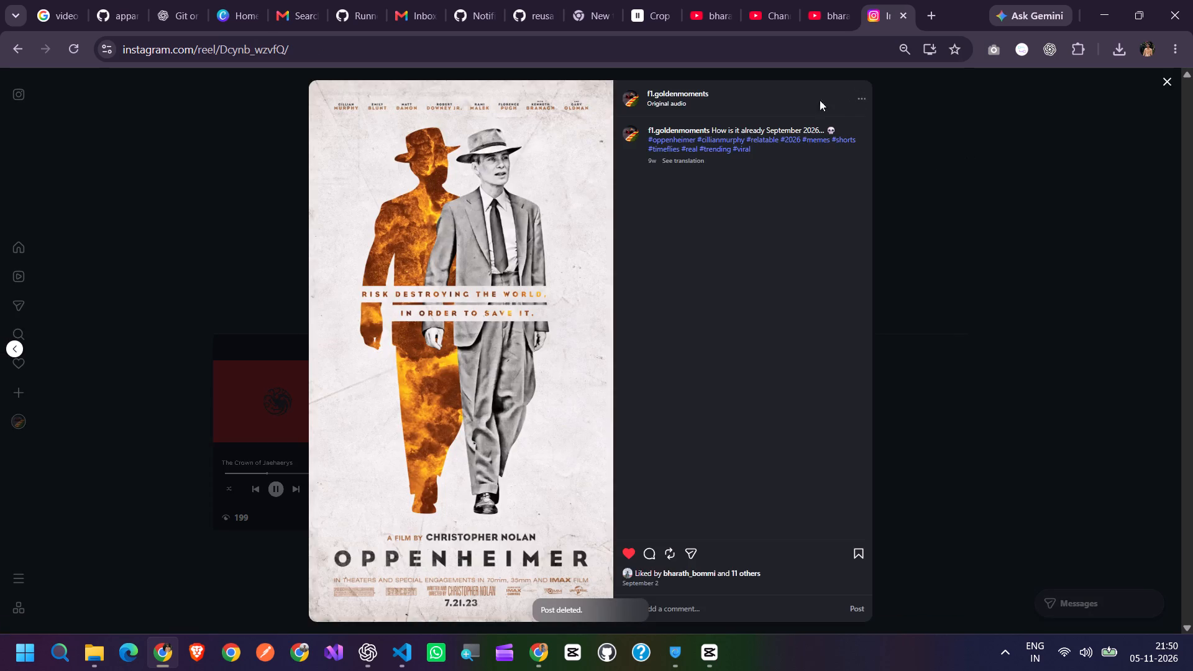
{"action": "left_click", "coordinate": [594, 232]}
{"action": "left_click", "coordinate": [613, 300]}
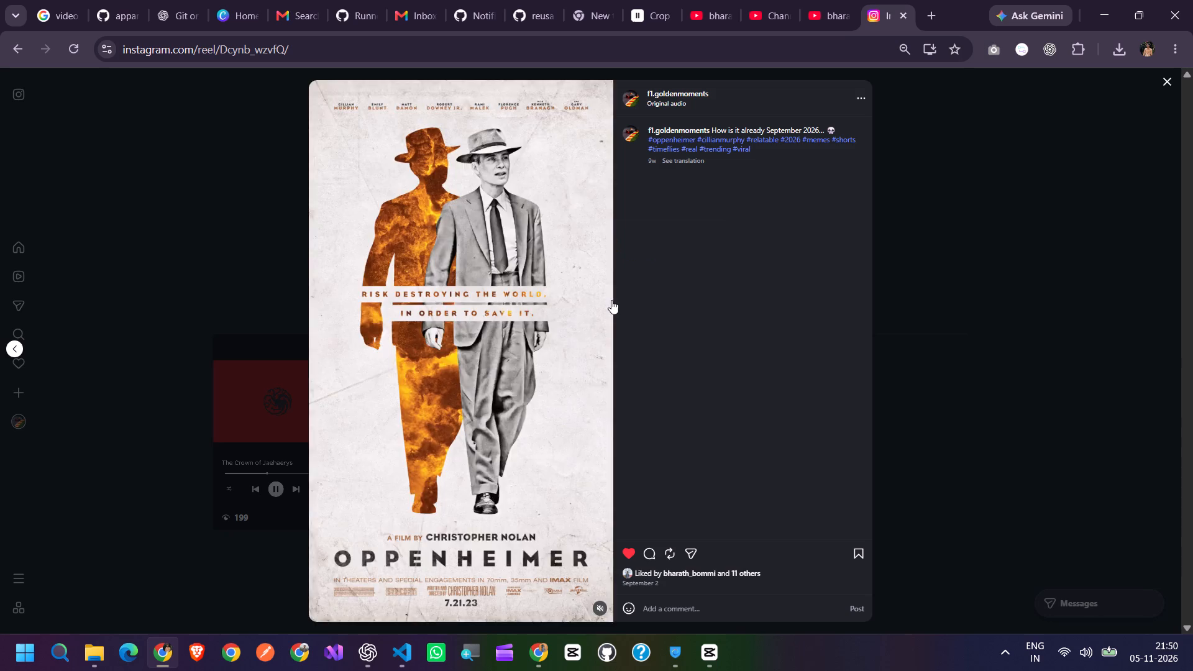
{"action": "left_click", "coordinate": [863, 97]}
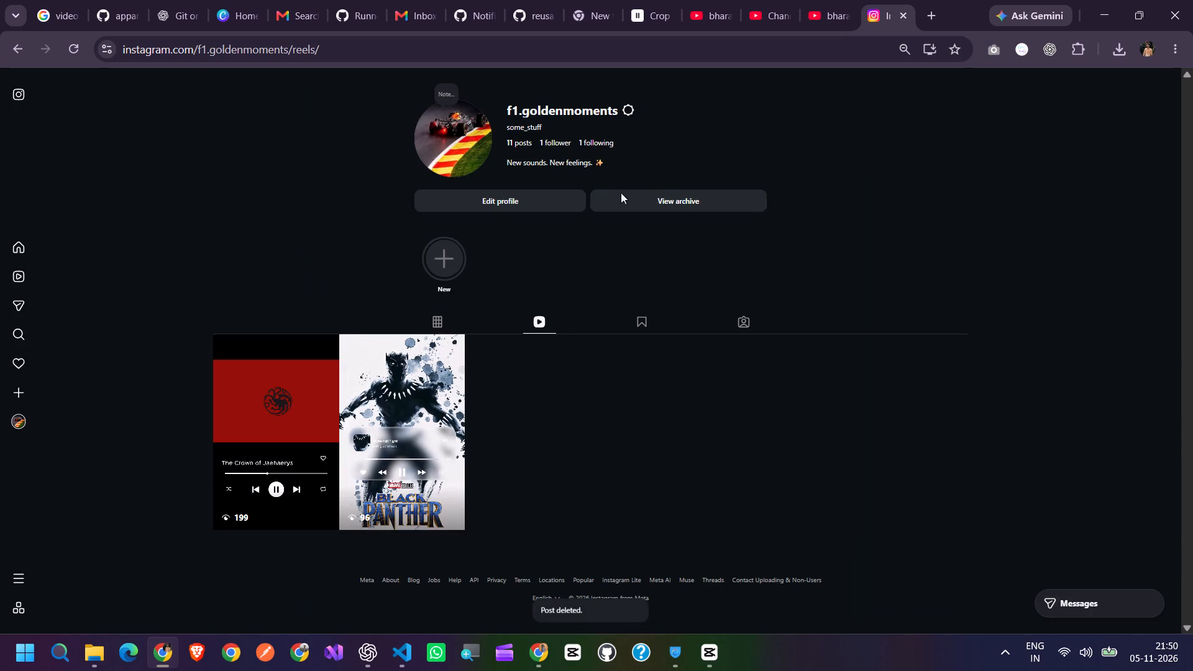
Delete the Black Panther reel captioned "Waterfall Fight Scene".
{"action": "left_click", "coordinate": [438, 365]}
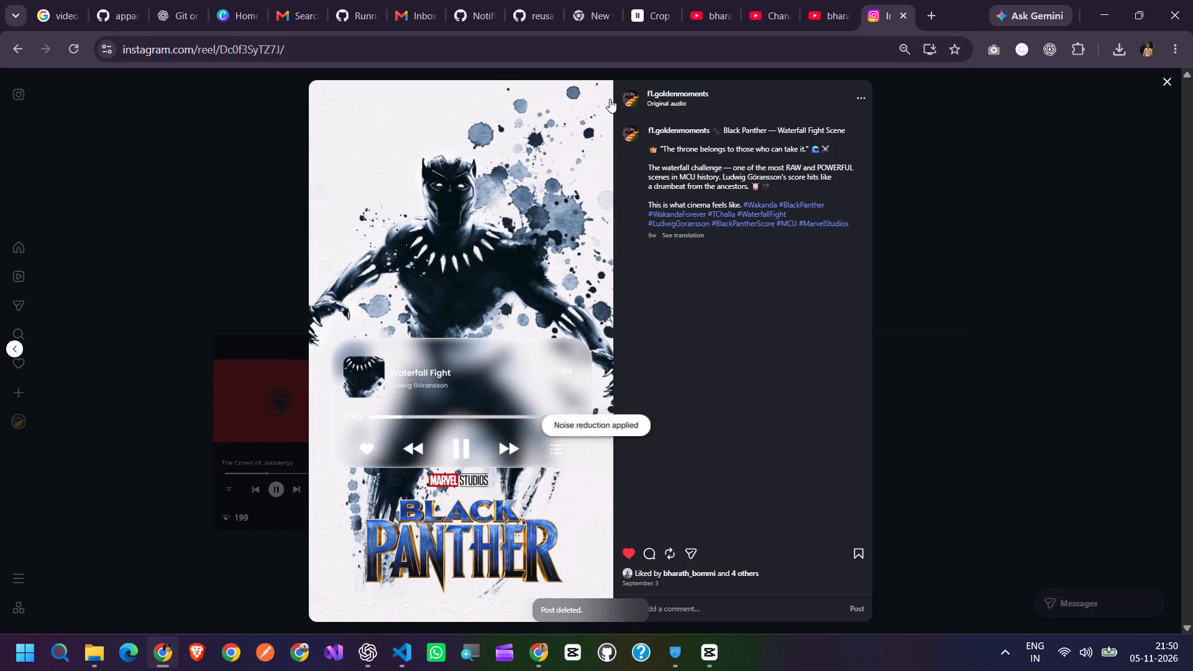
{"action": "left_click", "coordinate": [857, 95]}
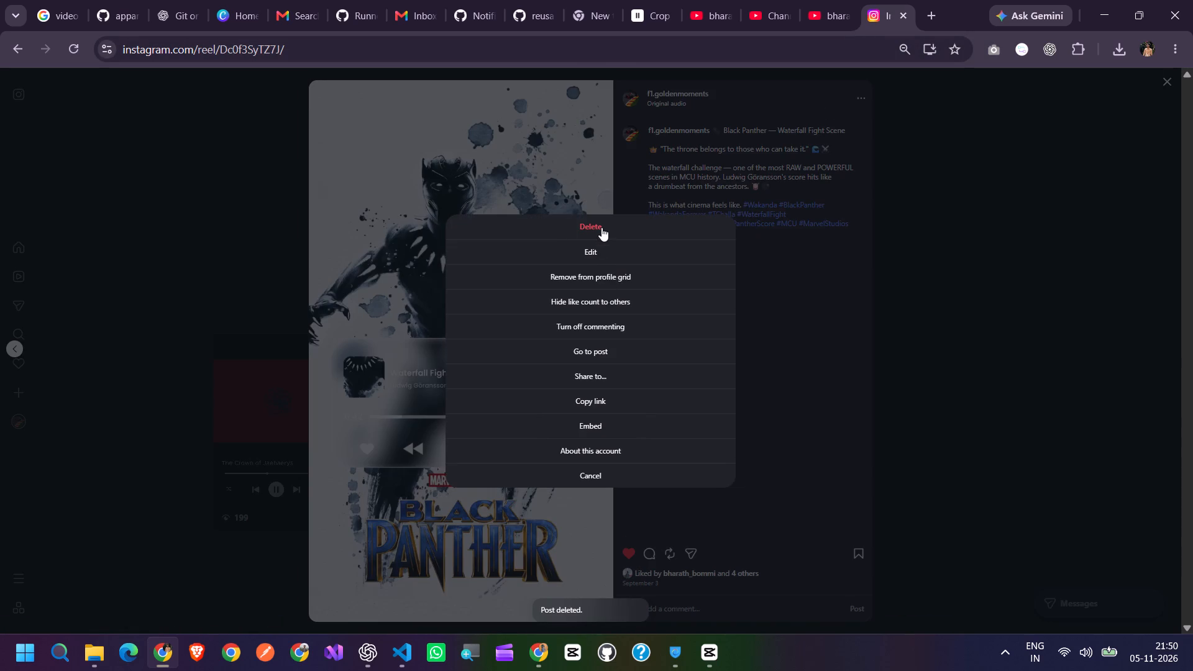
{"action": "left_click", "coordinate": [601, 227]}
{"action": "left_click", "coordinate": [592, 293]}
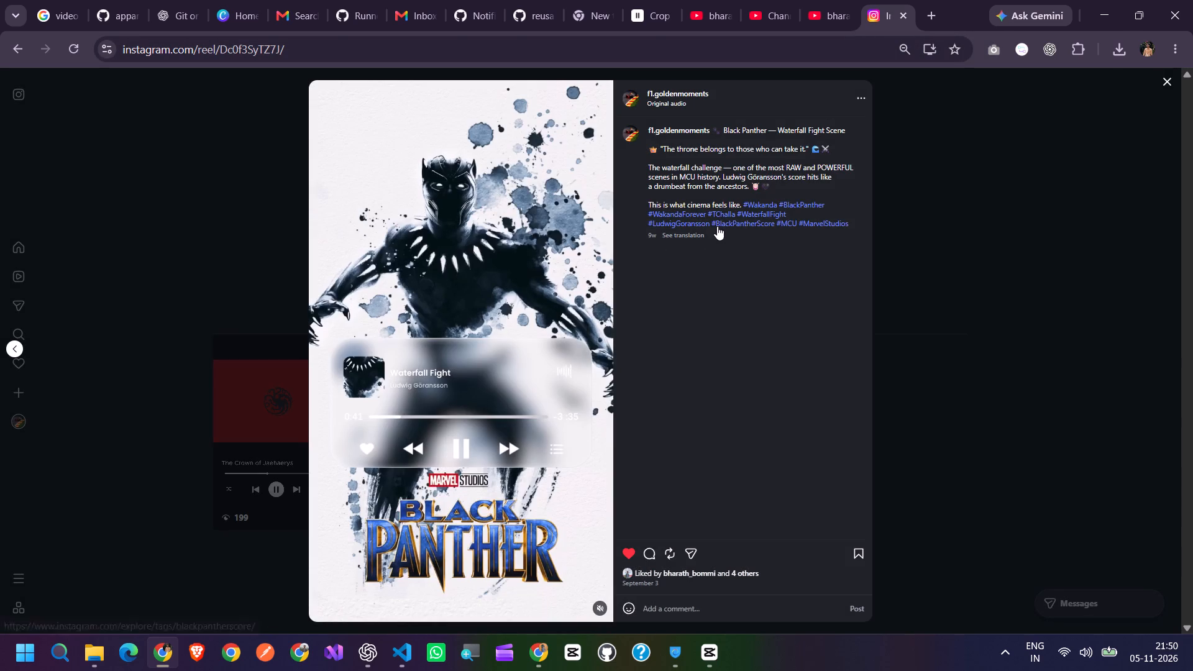
Delete the House of the Dragon reel captioned "The Crown of Jaehaerys".
{"action": "left_click", "coordinate": [303, 370]}
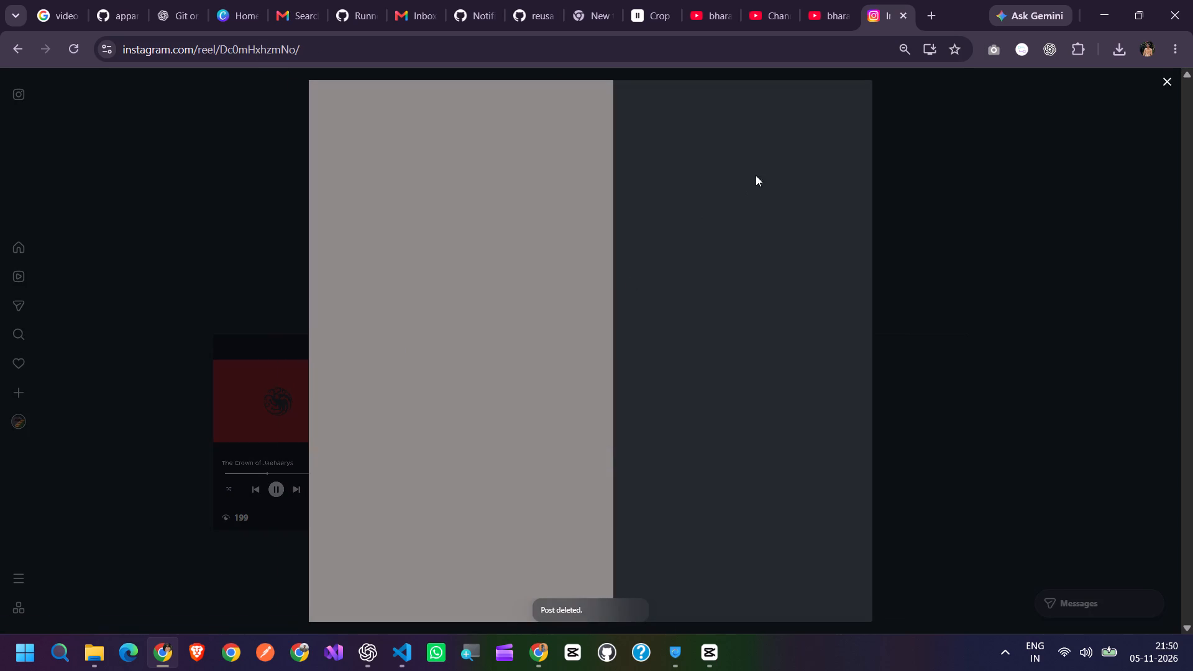
{"action": "left_click", "coordinate": [861, 101]}
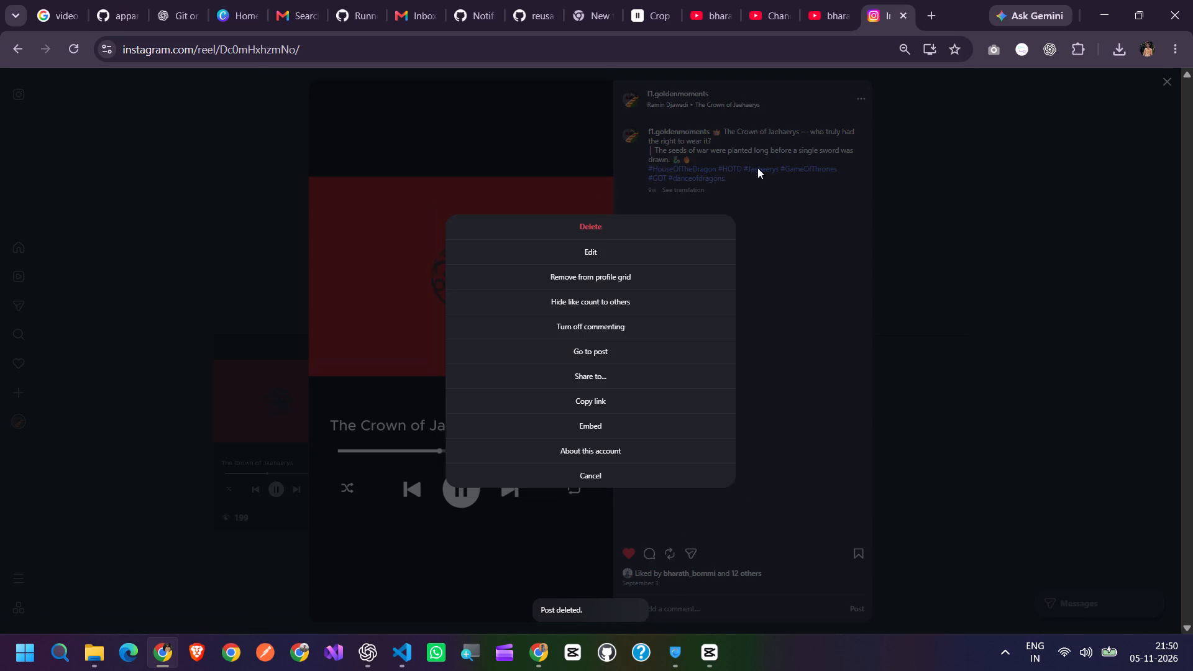
{"action": "left_click", "coordinate": [588, 225]}
{"action": "left_click", "coordinate": [594, 291]}
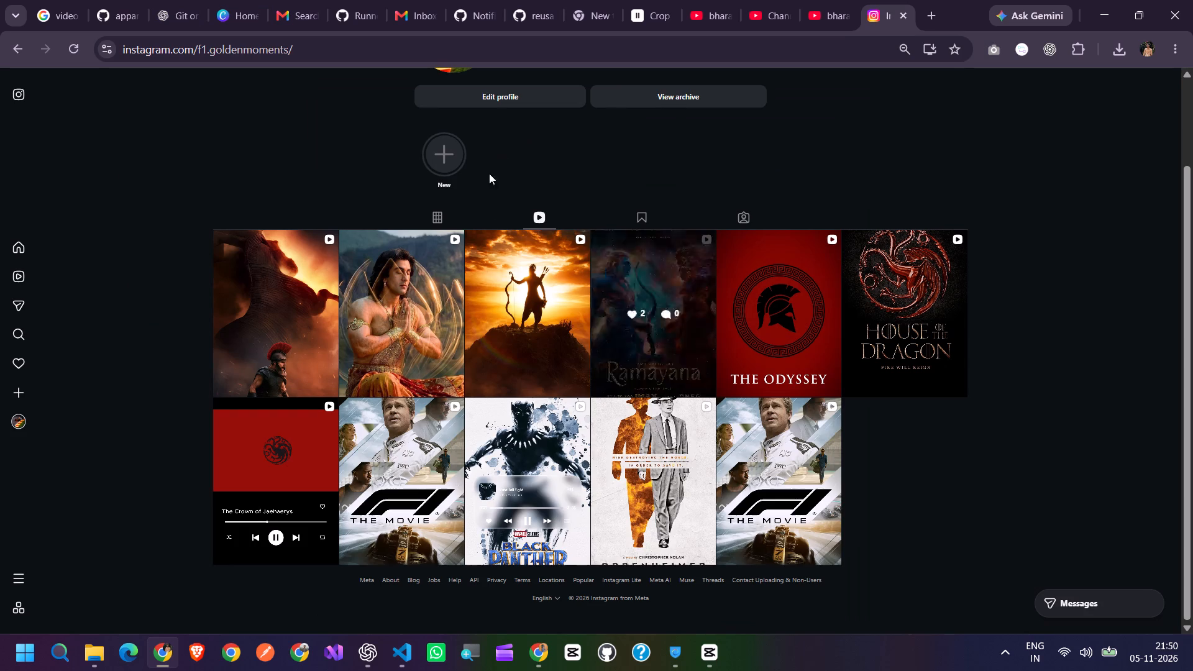
Show the profile's posts grid and reload the page to check which posts are left.
{"action": "left_click", "coordinate": [469, 215]}
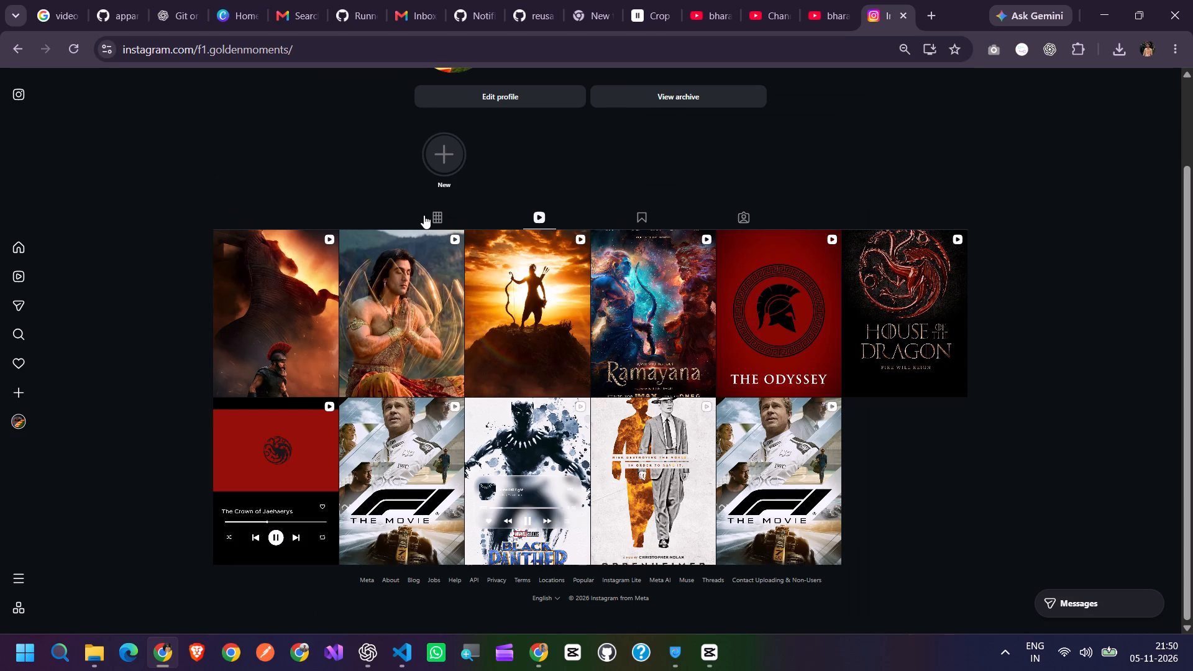
{"action": "left_click", "coordinate": [421, 215]}
{"action": "left_click", "coordinate": [434, 215]}
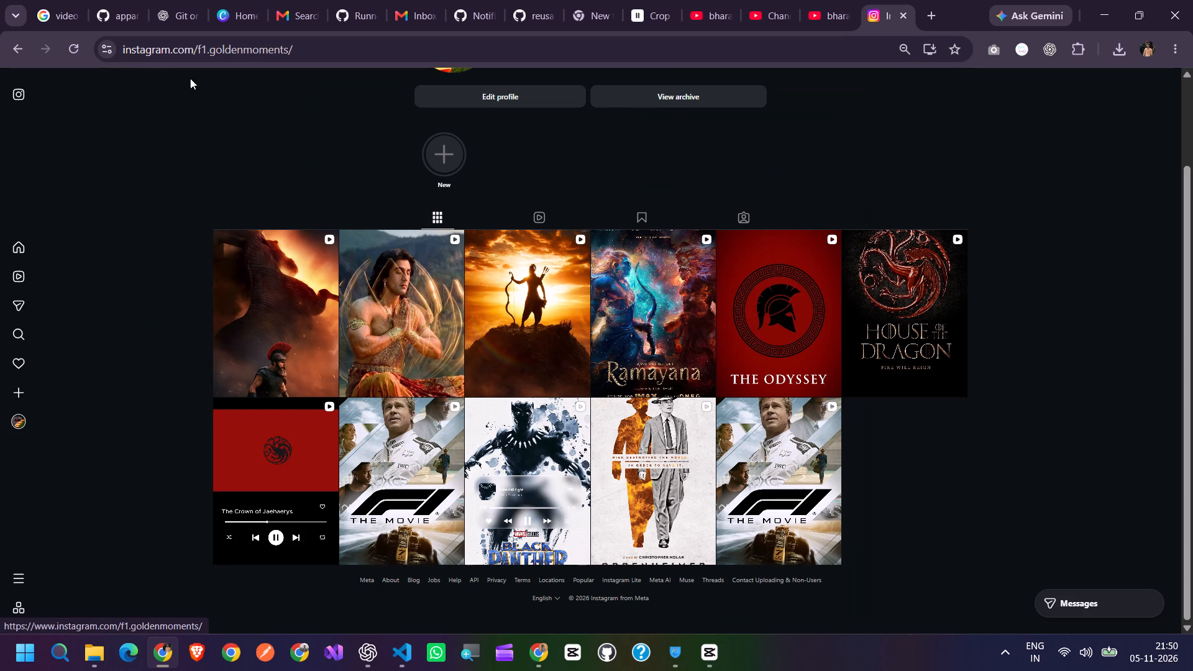
{"action": "left_click", "coordinate": [75, 47]}
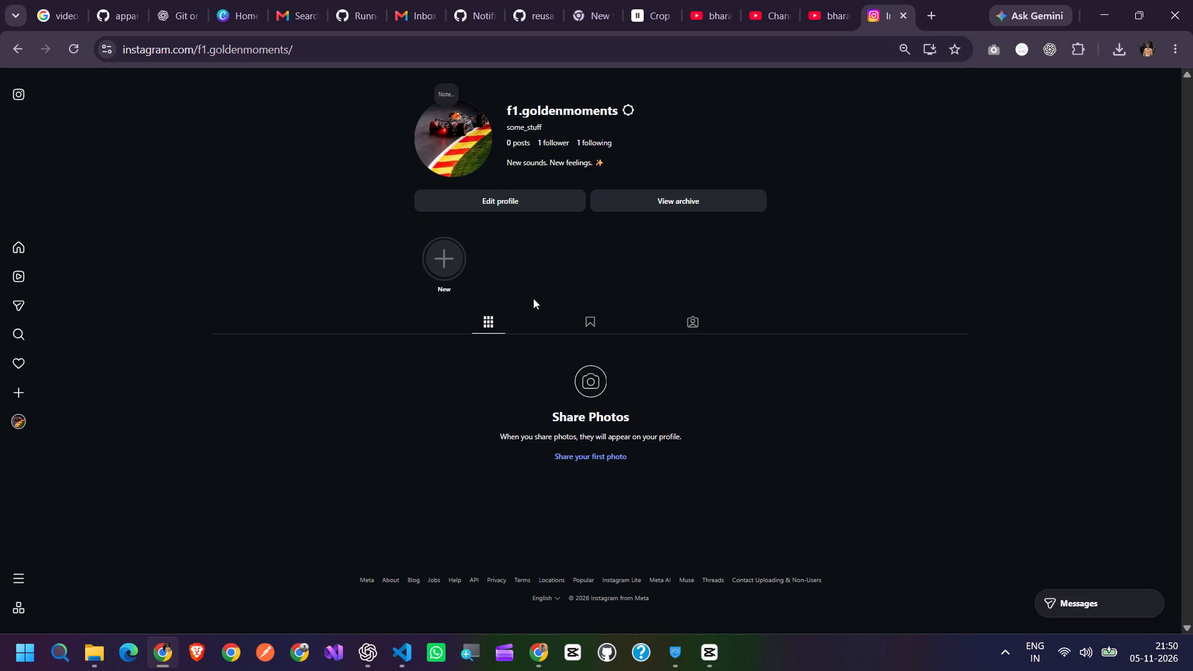
Switch to CapCut, return the playhead to the start of the timeline and play the edited F1 clip.
{"action": "left_click", "coordinate": [712, 670]}
{"action": "left_click_drag", "start_coordinate": [773, 389], "coordinate": [90, 389]}
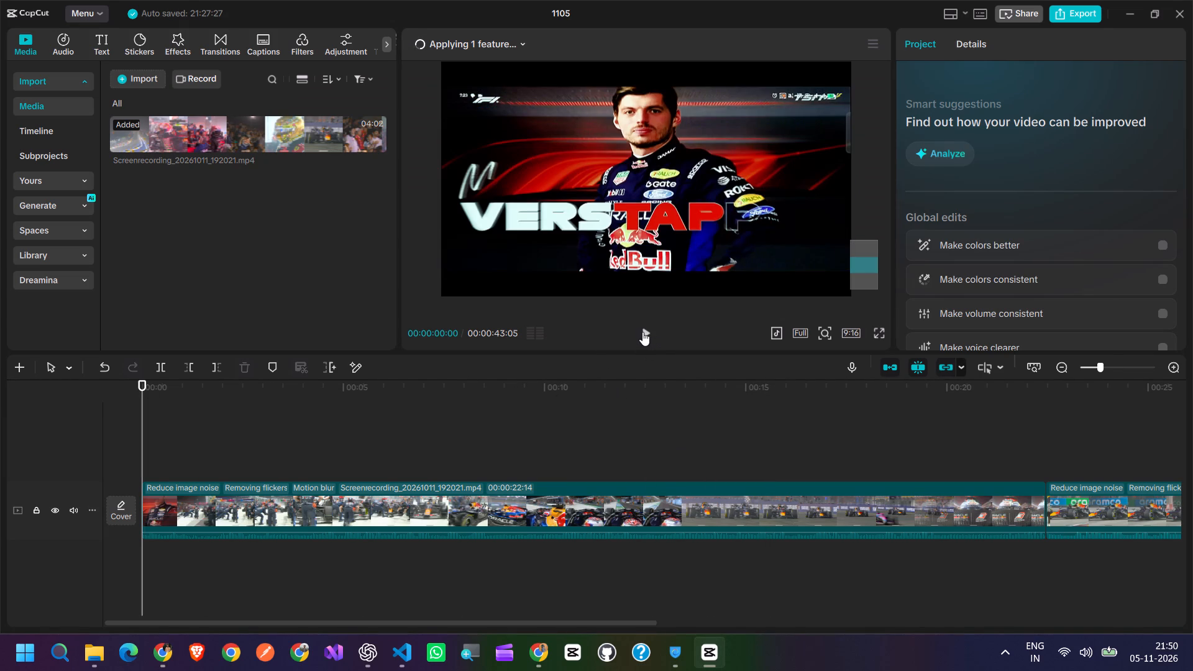
{"action": "left_click", "coordinate": [642, 332]}
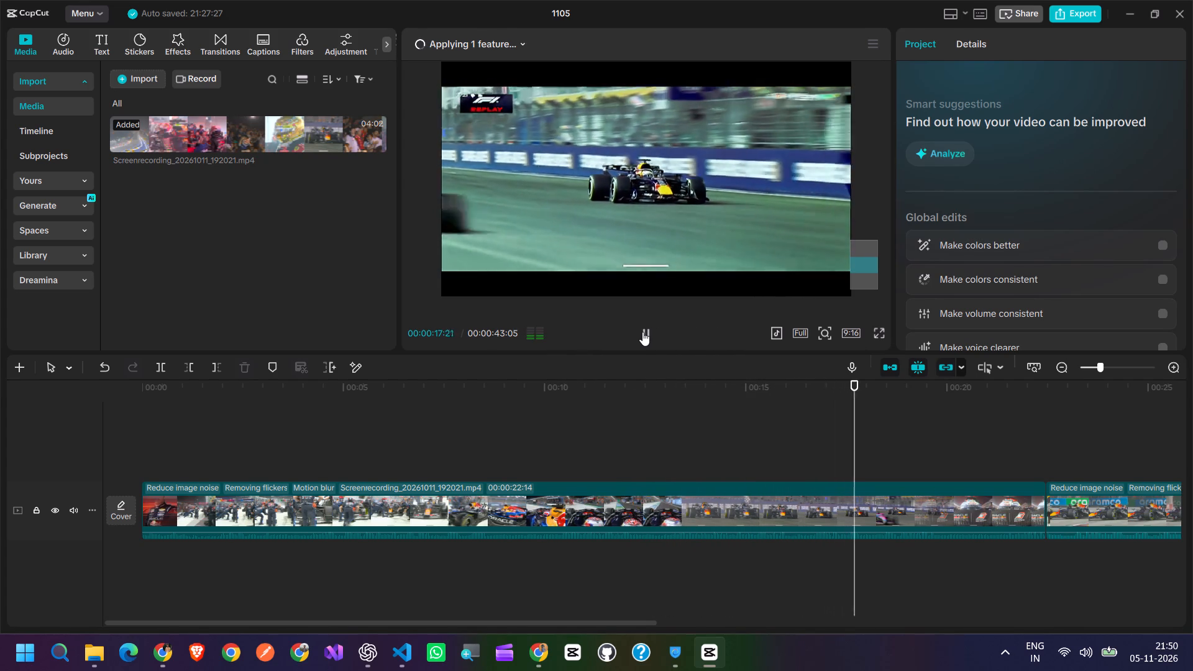
Review the playing two-clip sequence with the whole 9:16 frame fitted in the preview, and return to the timeline's start.
{"action": "left_click", "coordinate": [872, 333]}
{"action": "left_click", "coordinate": [867, 275]}
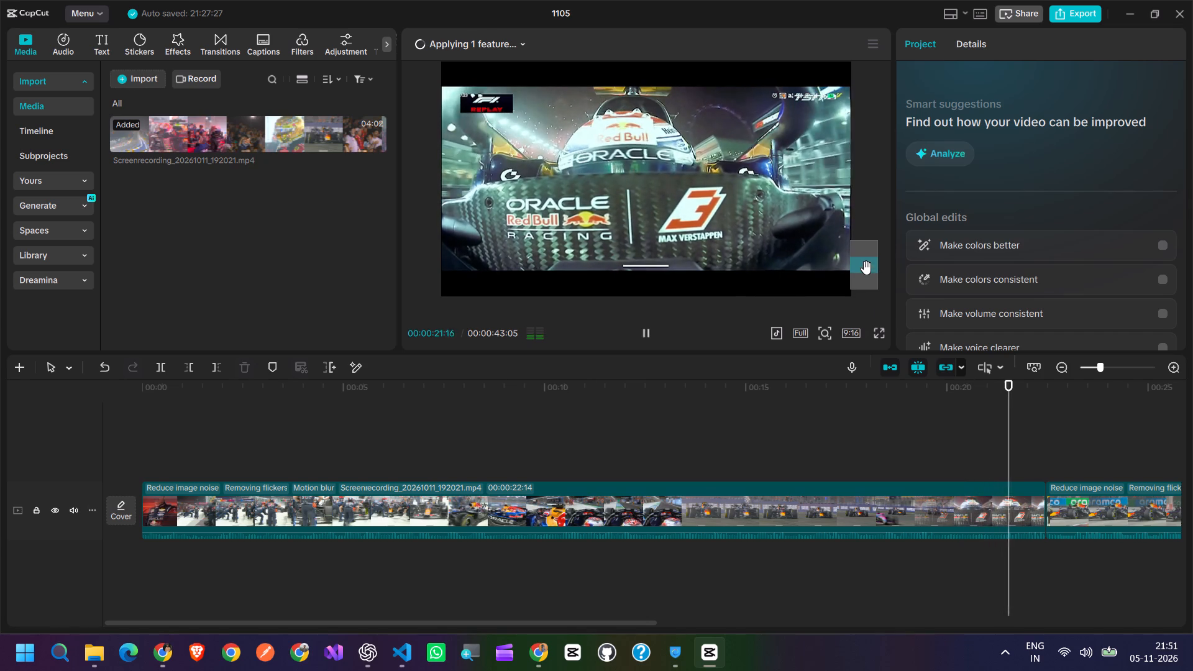
{"action": "double_click", "coordinate": [866, 268]}
{"action": "scroll", "coordinate": [711, 188], "scroll_direction": "down", "scroll_amount": 6, "text": "ctrl"}
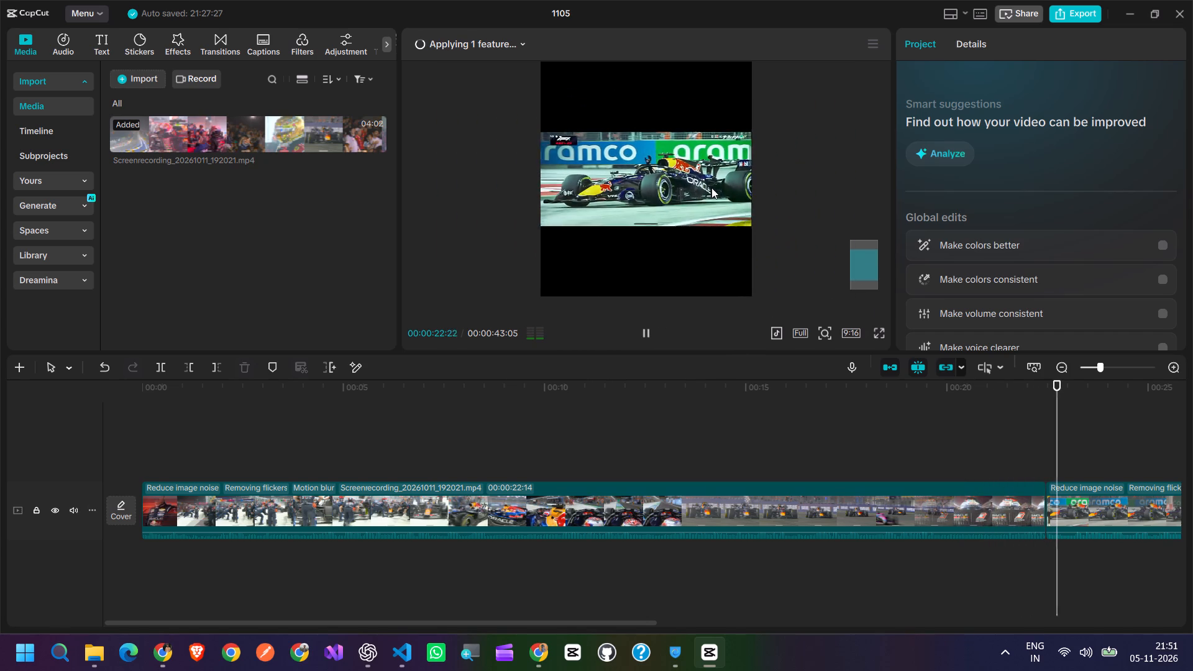
{"action": "scroll", "coordinate": [741, 199], "scroll_direction": "down", "scroll_amount": 6, "text": "ctrl"}
{"action": "scroll", "coordinate": [728, 212], "scroll_direction": "up", "scroll_amount": 3, "text": "ctrl"}
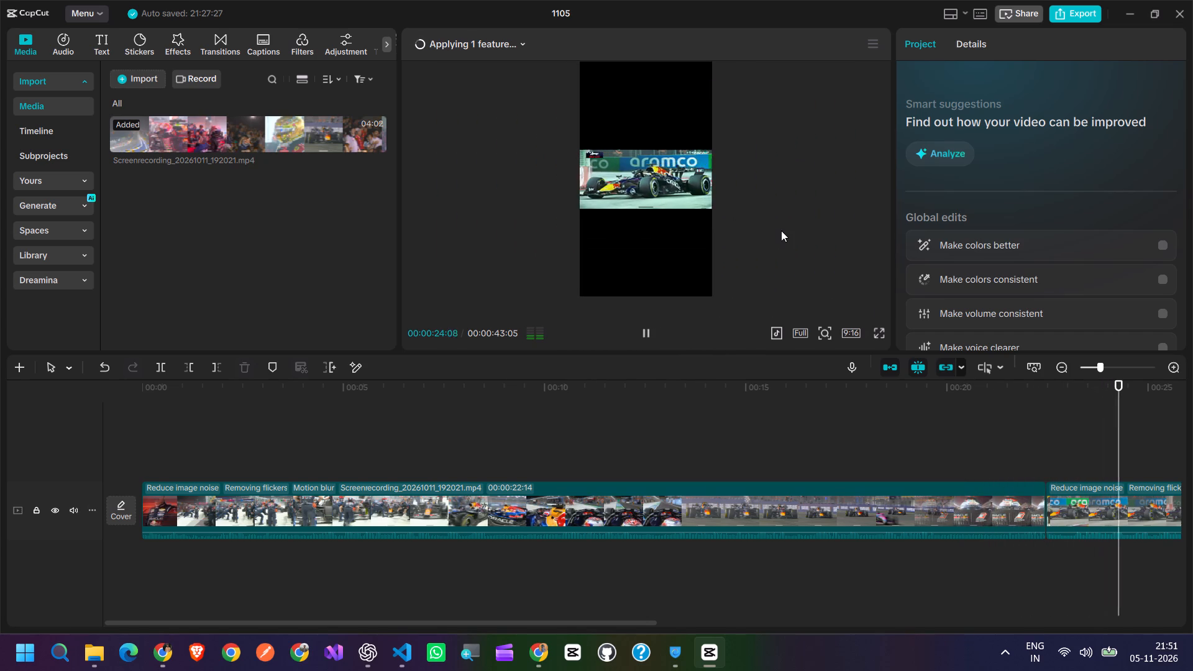
{"action": "scroll", "coordinate": [781, 231], "scroll_direction": "up", "scroll_amount": 3, "text": "ctrl"}
{"action": "scroll", "coordinate": [693, 255], "scroll_direction": "up", "scroll_amount": 1, "text": "ctrl"}
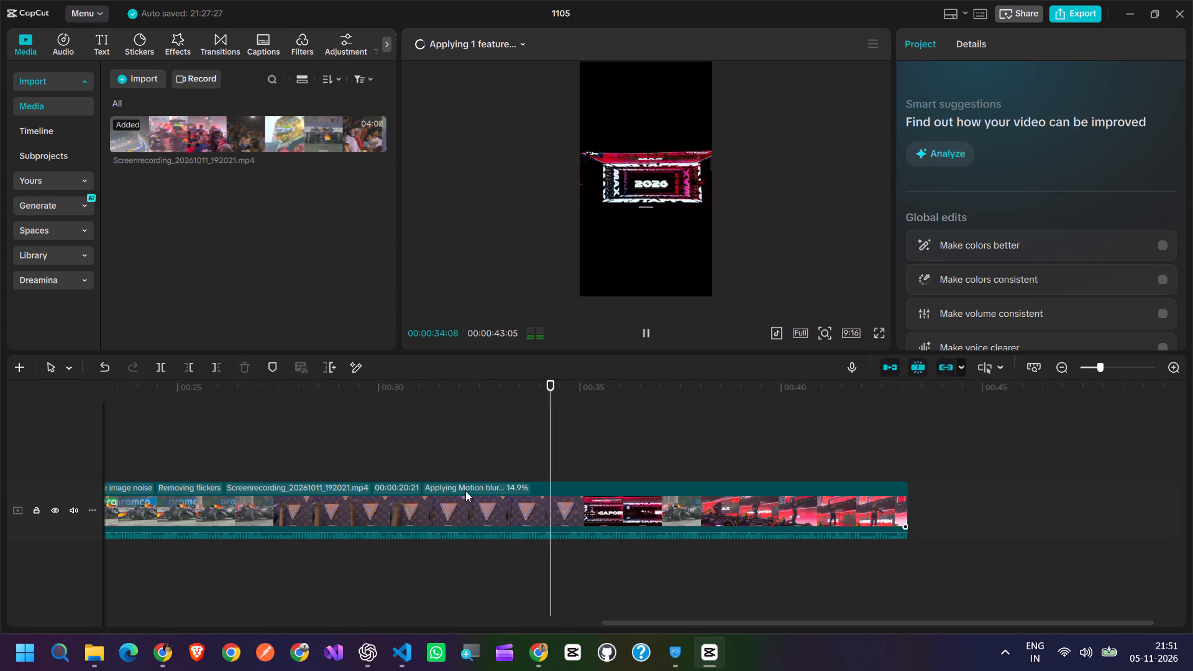
{"action": "left_click", "coordinate": [451, 499]}
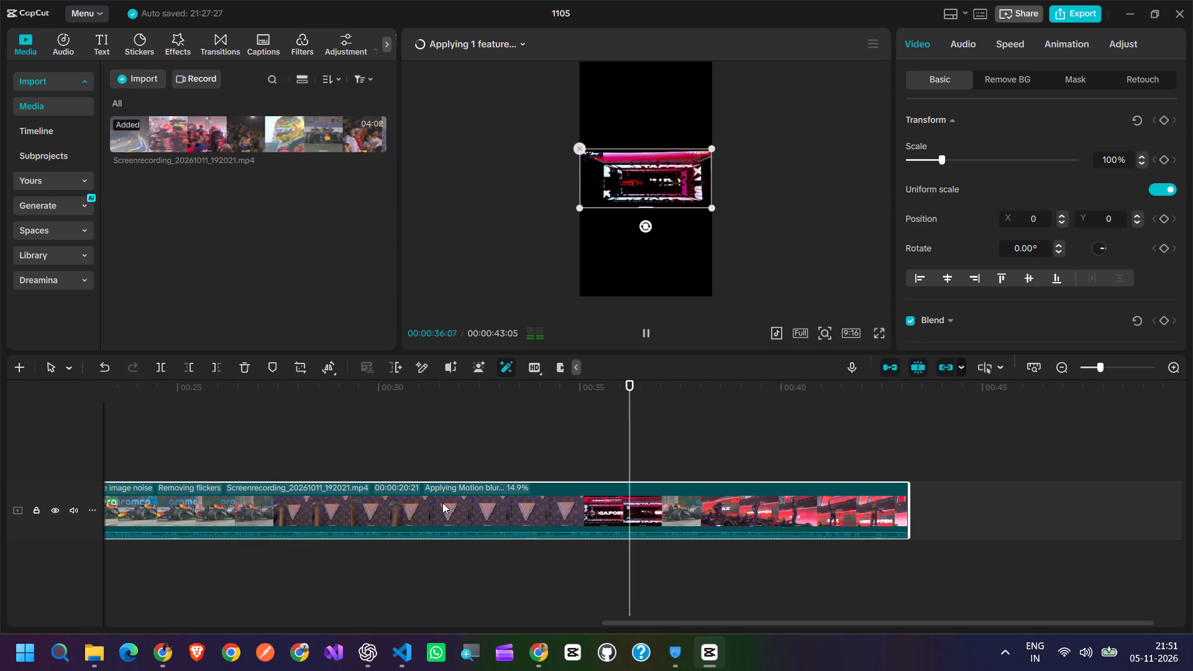
{"action": "left_click_drag", "start_coordinate": [677, 423], "coordinate": [0, 419]}
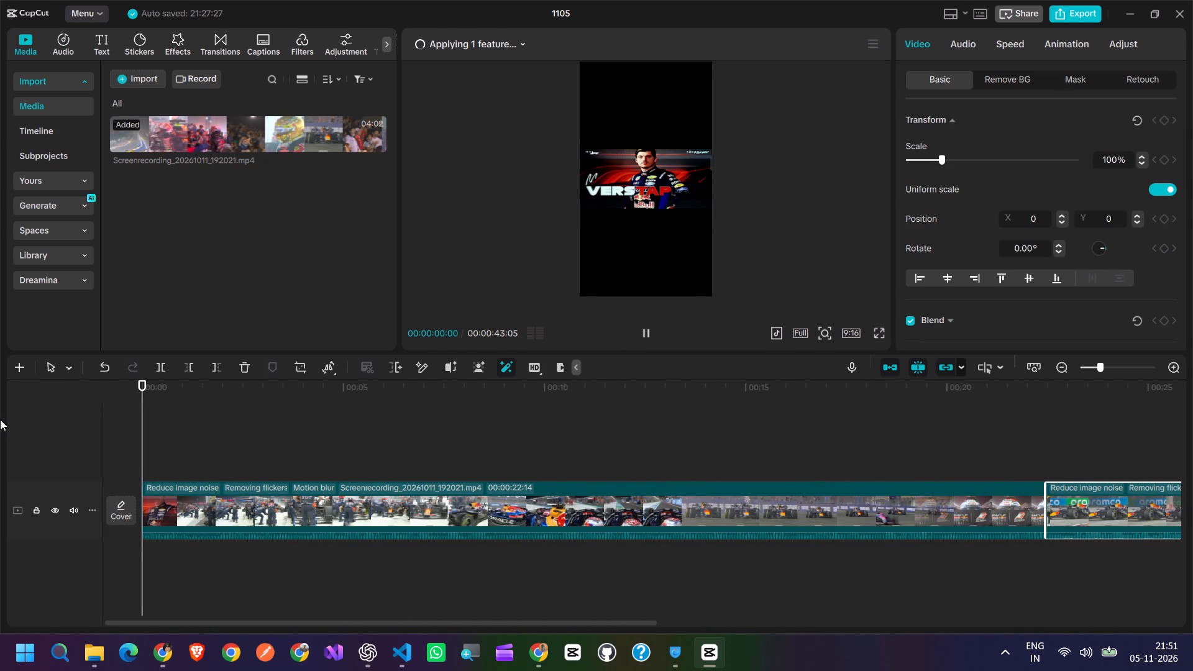
Extract the audio from the first timeline clip and delete the extracted audio track.
{"action": "left_click", "coordinate": [469, 503]}
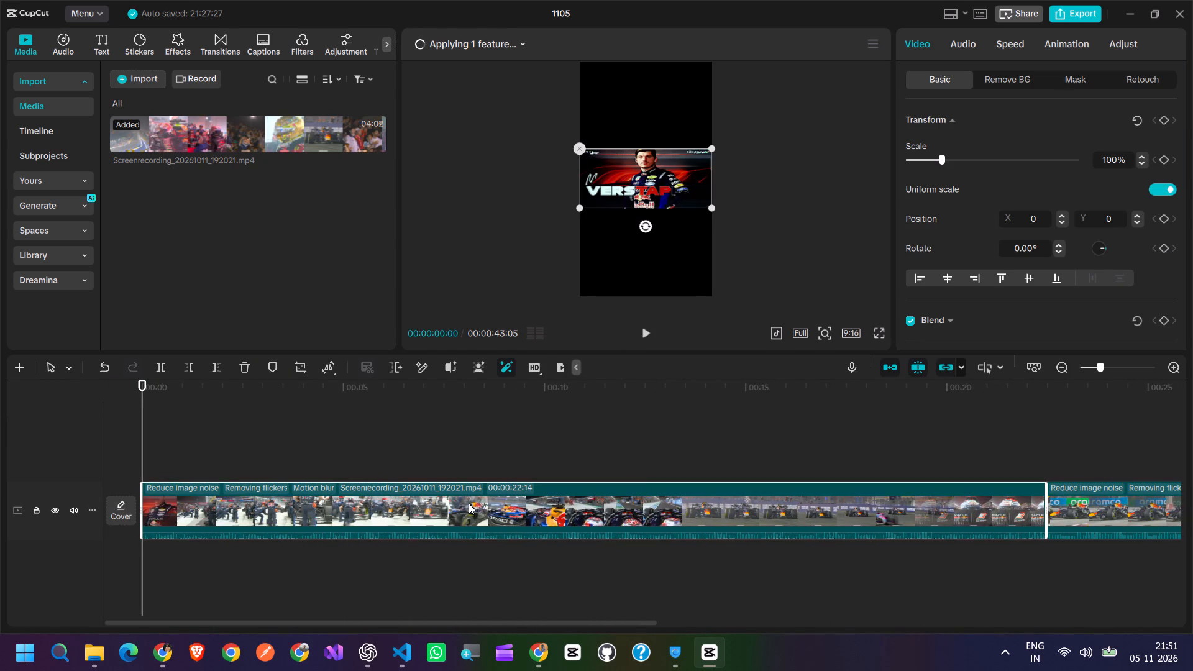
{"action": "right_click", "coordinate": [469, 503]}
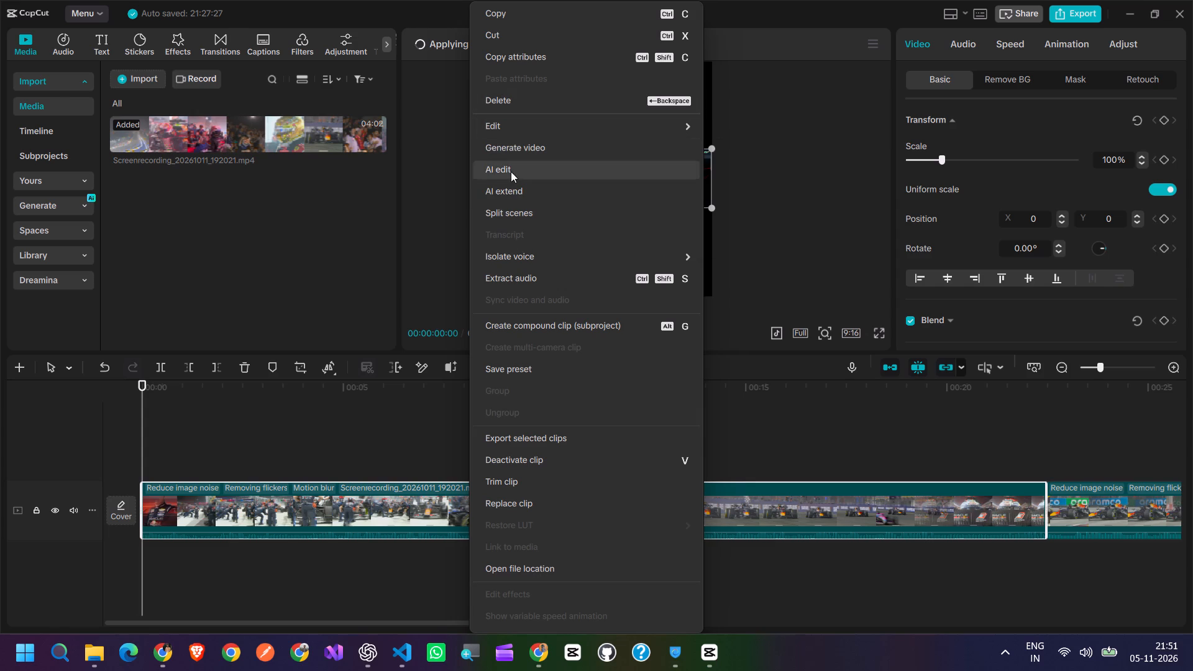
{"action": "left_click", "coordinate": [523, 273]}
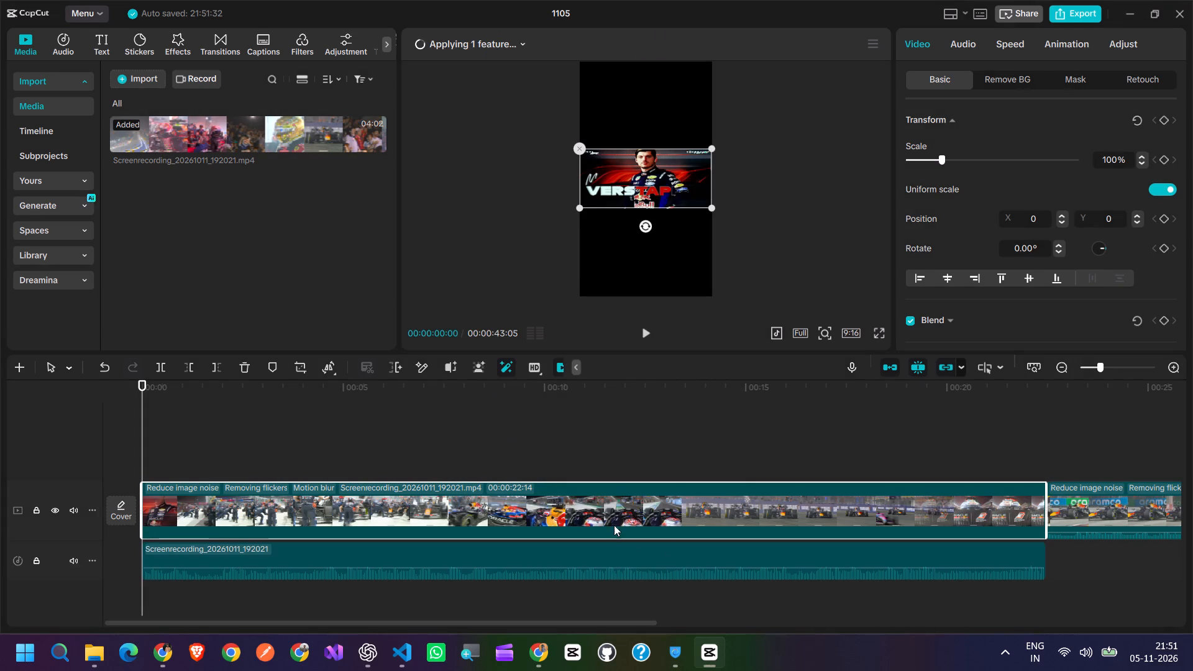
{"action": "left_click", "coordinate": [697, 564]}
{"action": "key", "text": "BackSpace"}
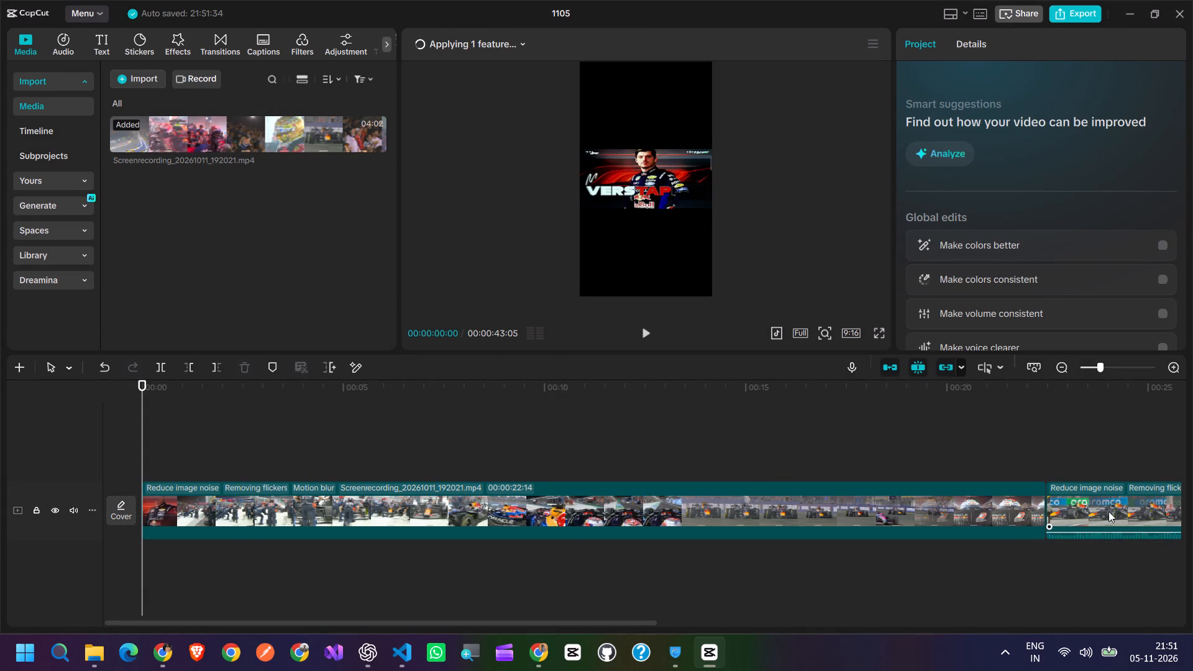
Extract the audio from the second timeline clip and delete the extracted audio track.
{"action": "left_click", "coordinate": [1112, 509]}
{"action": "right_click", "coordinate": [1113, 509]}
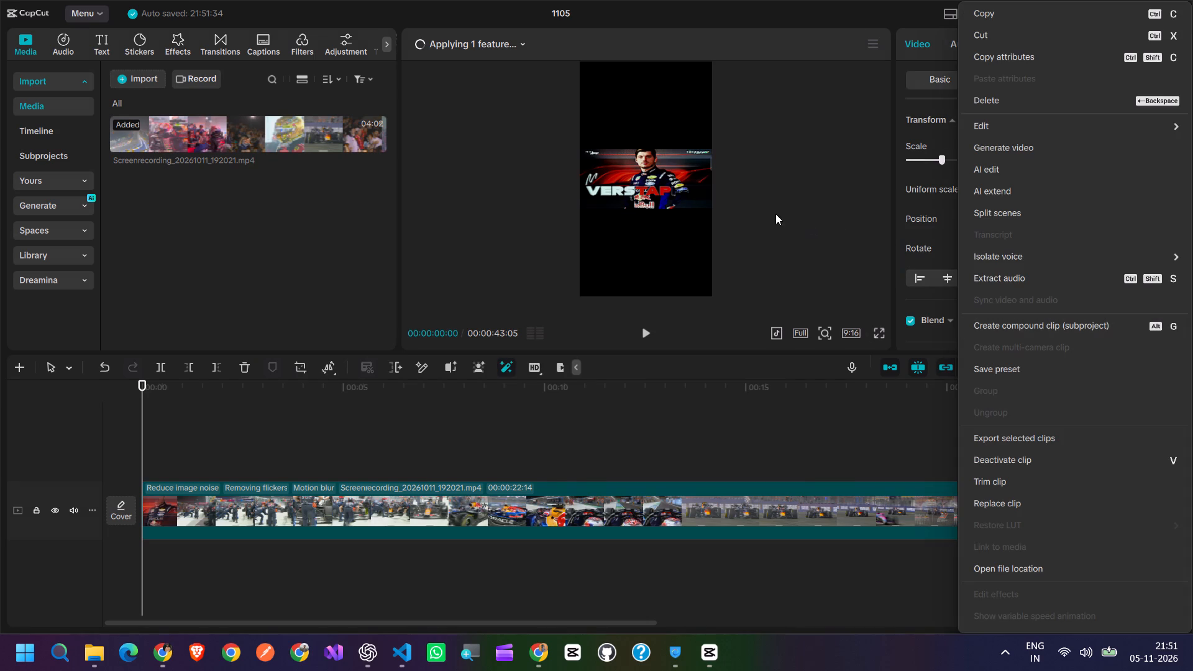
{"action": "left_click", "coordinate": [1008, 278]}
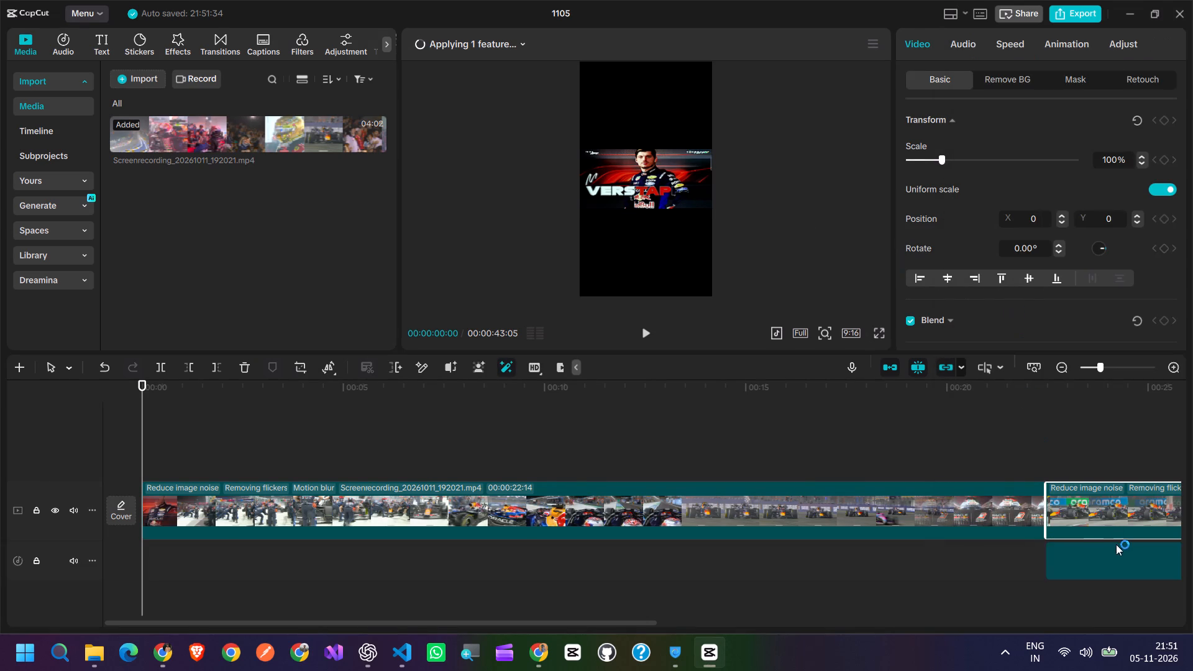
{"action": "left_click", "coordinate": [1109, 553]}
{"action": "key", "text": "BackSpace"}
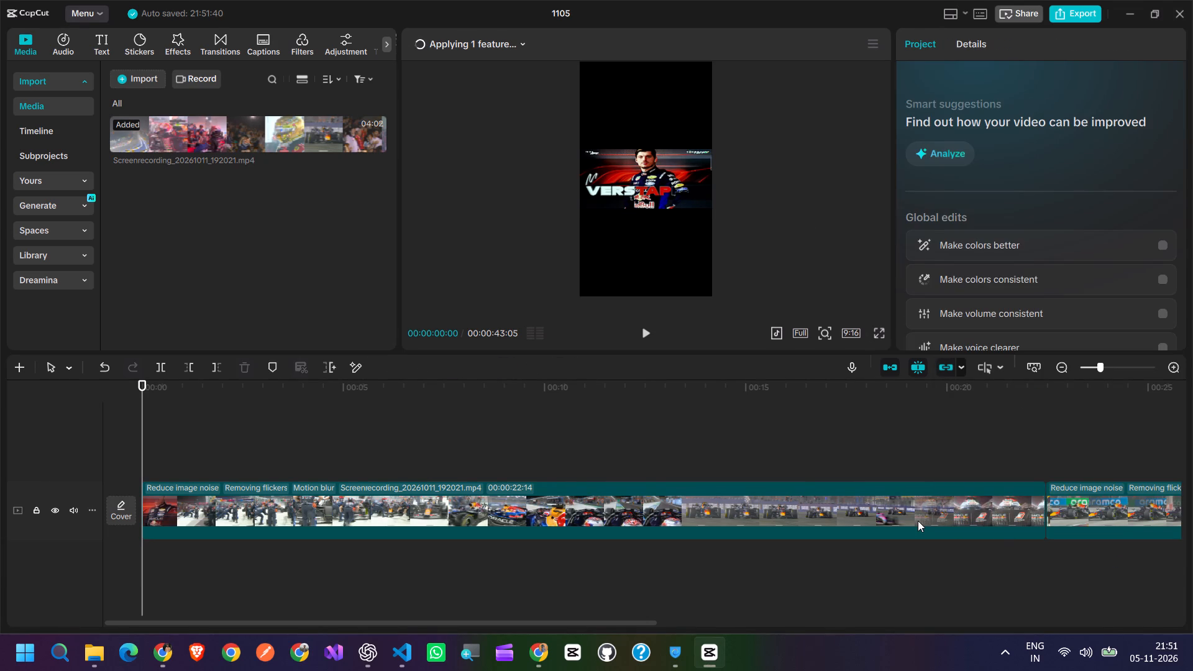
Play the sequence from the start to check the clips without their original audio, and pause partway through the first clip.
{"action": "scroll", "coordinate": [801, 510], "scroll_direction": "down", "scroll_amount": 9, "text": "ctrl"}
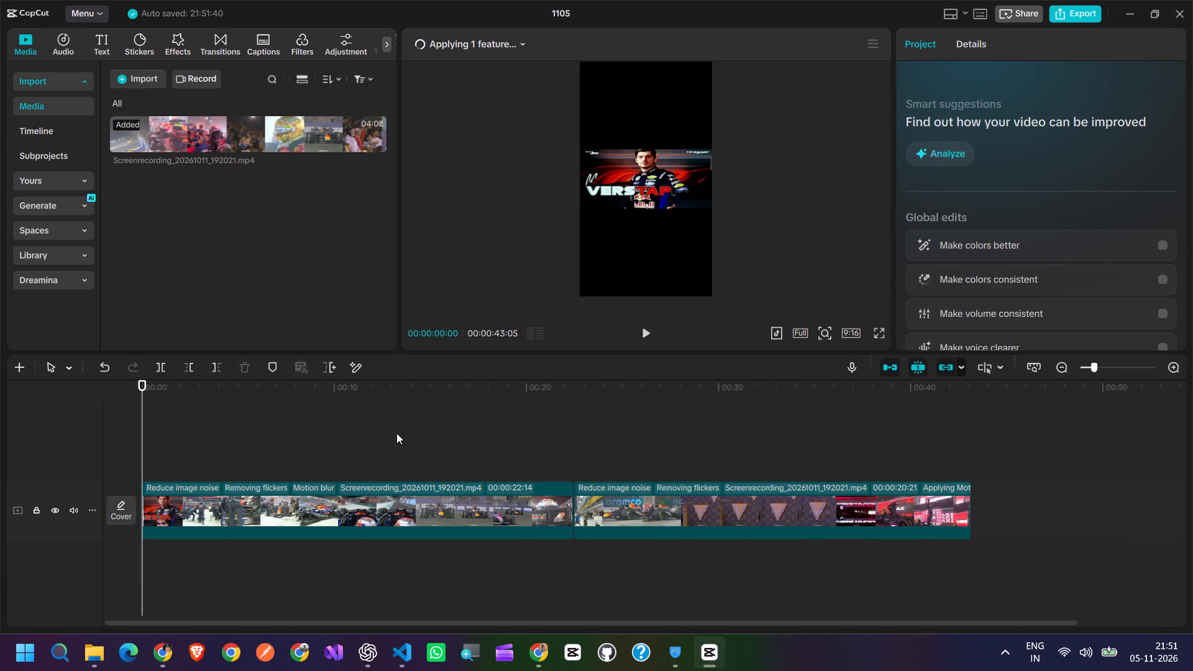
{"action": "left_click", "coordinate": [357, 440]}
{"action": "left_click_drag", "start_coordinate": [357, 440], "coordinate": [83, 444]}
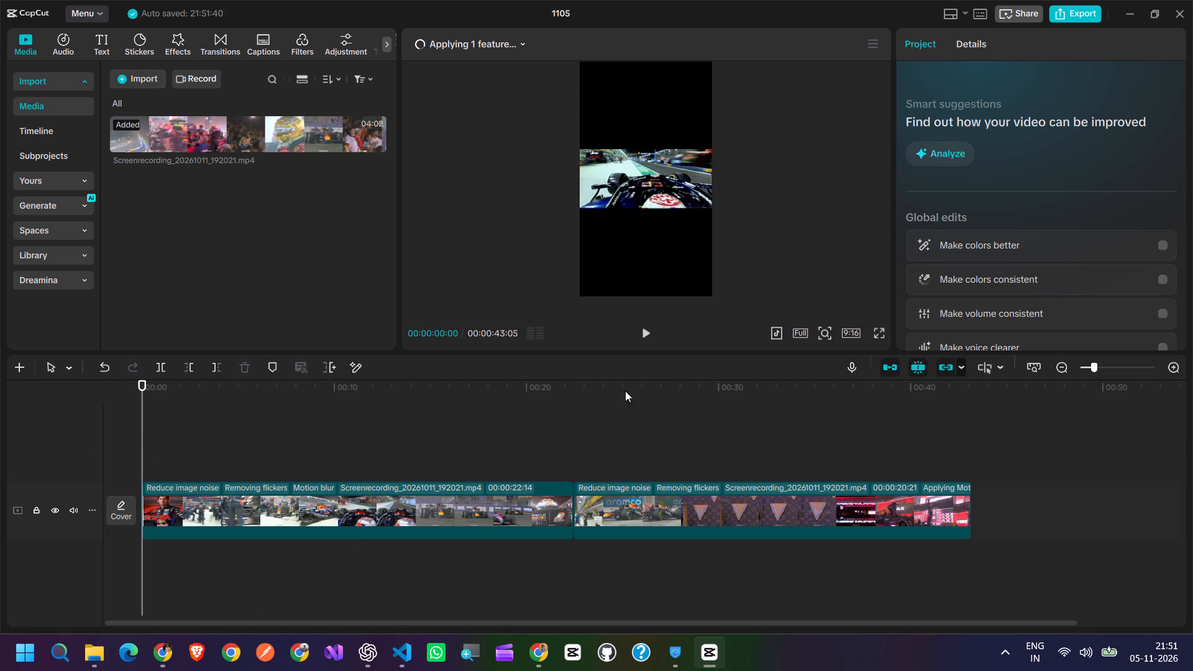
{"action": "left_click", "coordinate": [641, 329]}
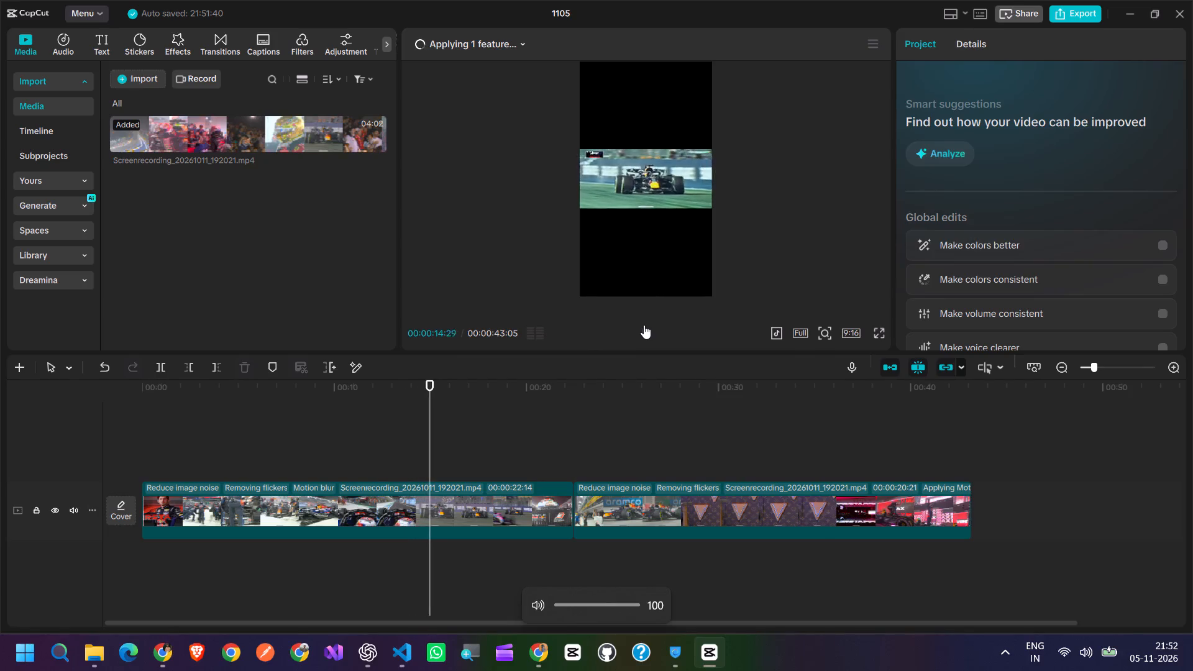
{"action": "left_click", "coordinate": [644, 326]}
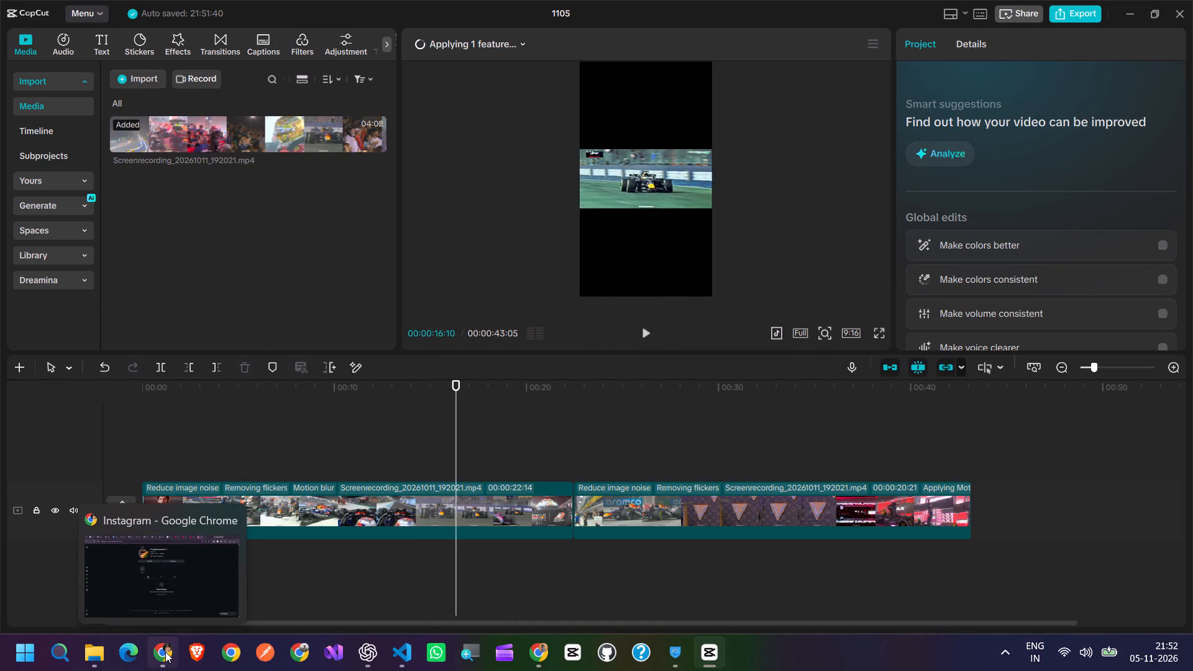
Switch to File Explorer, look through the Music folder for a soundtrack and locate the Powerhouse track, and return to CapCut.
{"action": "left_click", "coordinate": [92, 650]}
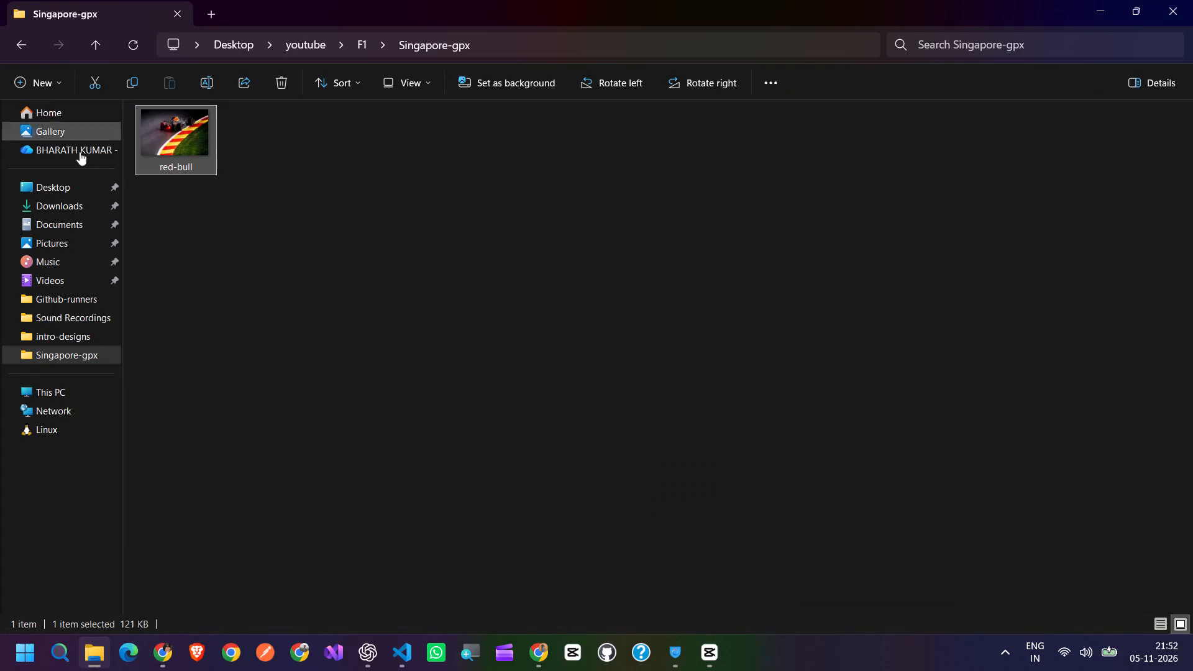
{"action": "left_click", "coordinate": [70, 191]}
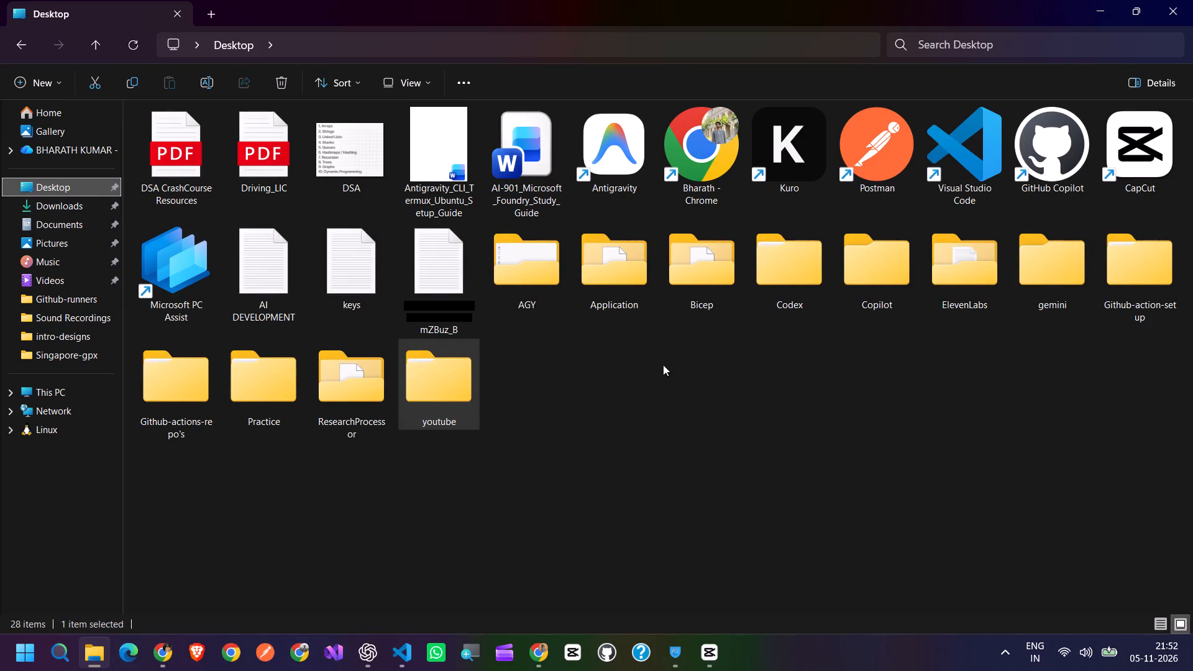
{"action": "left_click", "coordinate": [50, 396]}
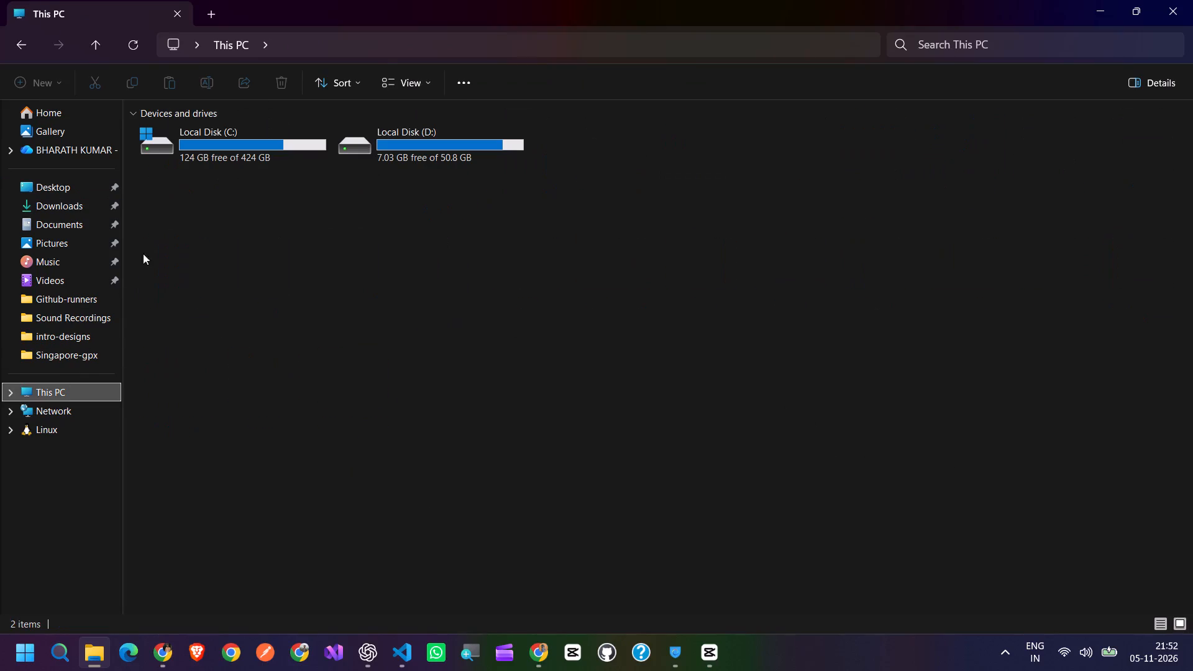
{"action": "left_click", "coordinate": [62, 262]}
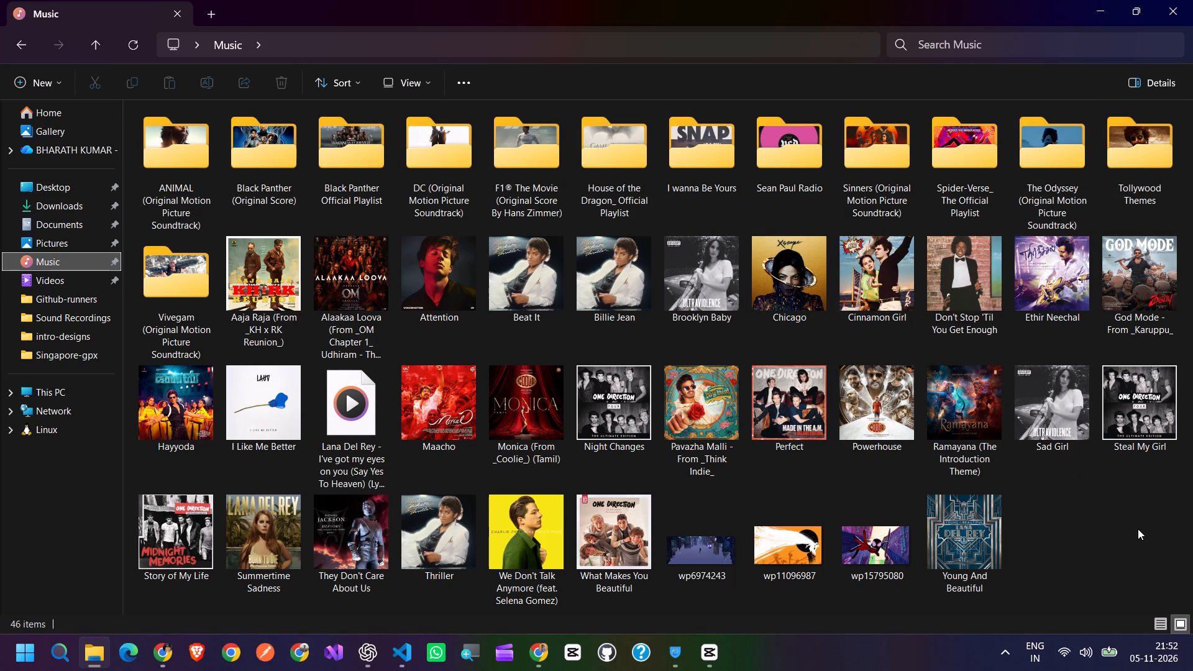
{"action": "scroll", "coordinate": [1138, 529], "scroll_direction": "down", "scroll_amount": 1}
{"action": "left_click", "coordinate": [864, 412]}
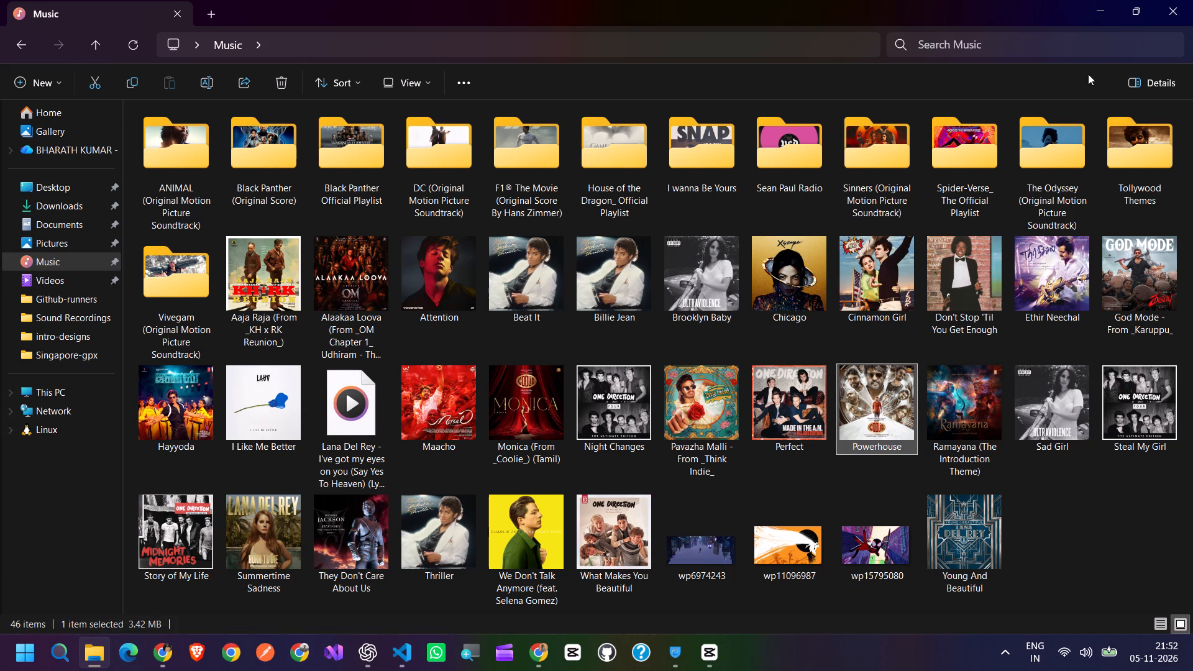
{"action": "left_click", "coordinate": [1100, 10]}
Import the Powerhouse MP3 from the Music folder into the project's media.
{"action": "left_click", "coordinate": [142, 73]}
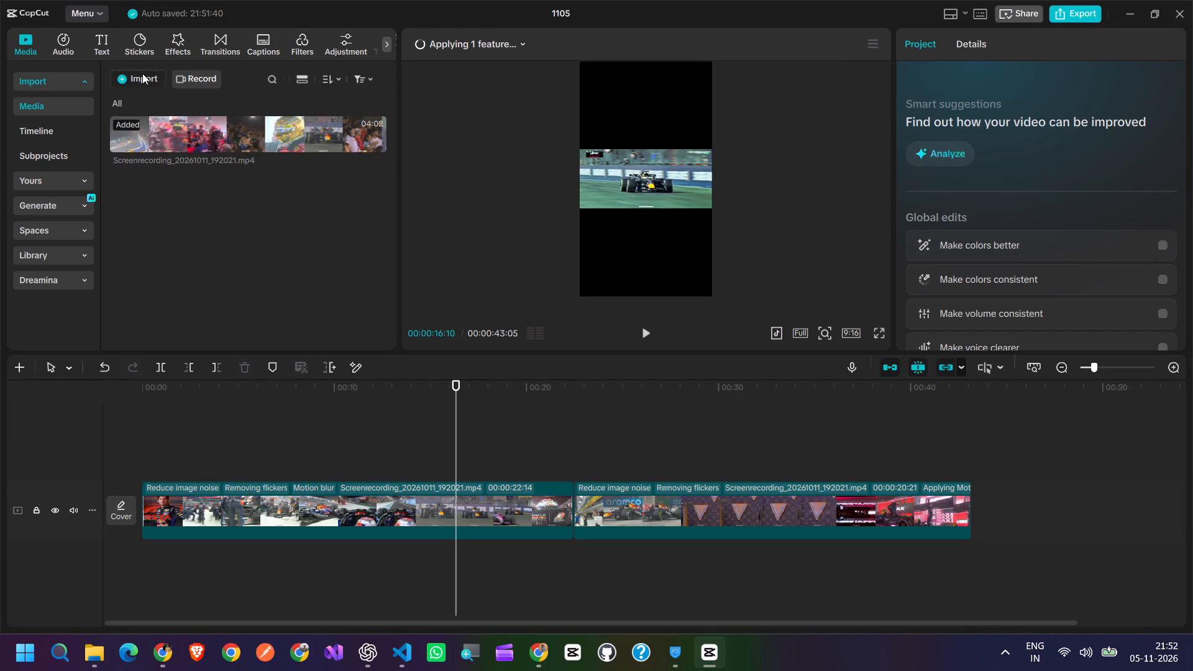
{"action": "left_click", "coordinate": [160, 110]}
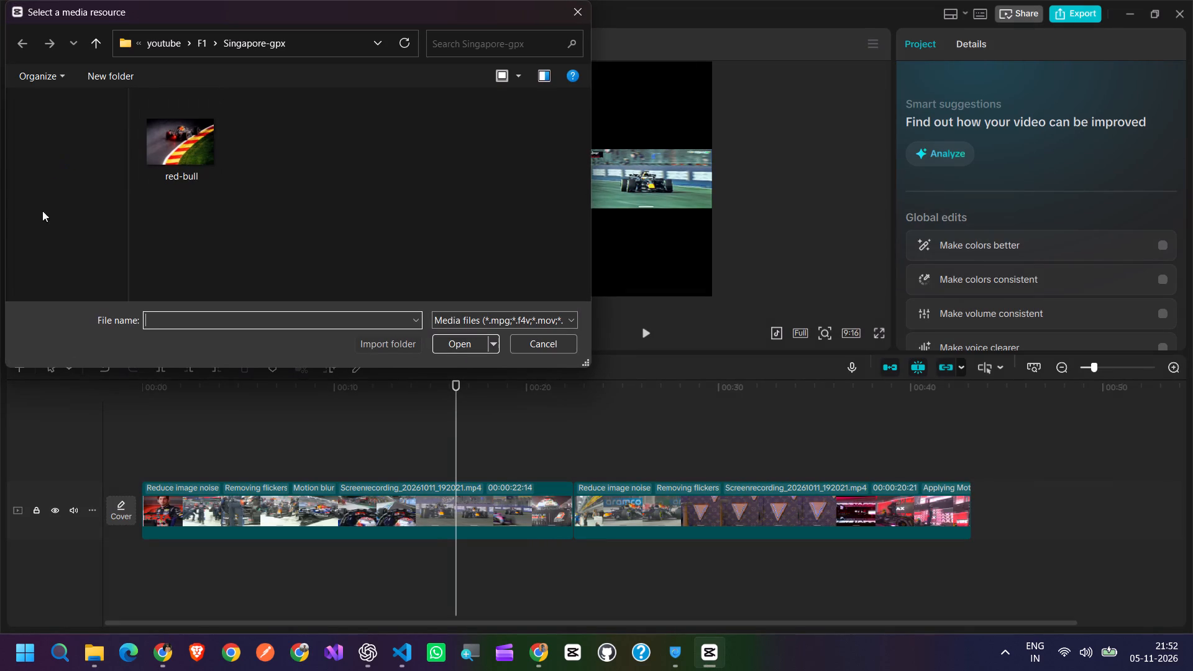
{"action": "left_click", "coordinate": [55, 248]}
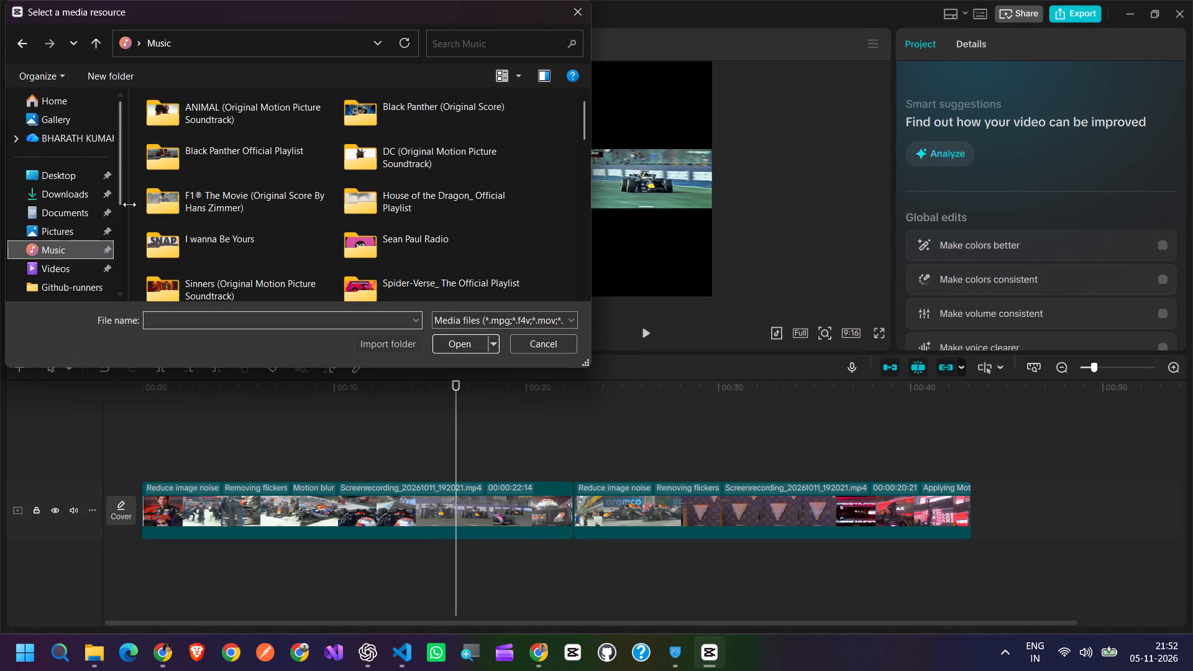
{"action": "scroll", "coordinate": [265, 227], "scroll_direction": "down", "scroll_amount": 6}
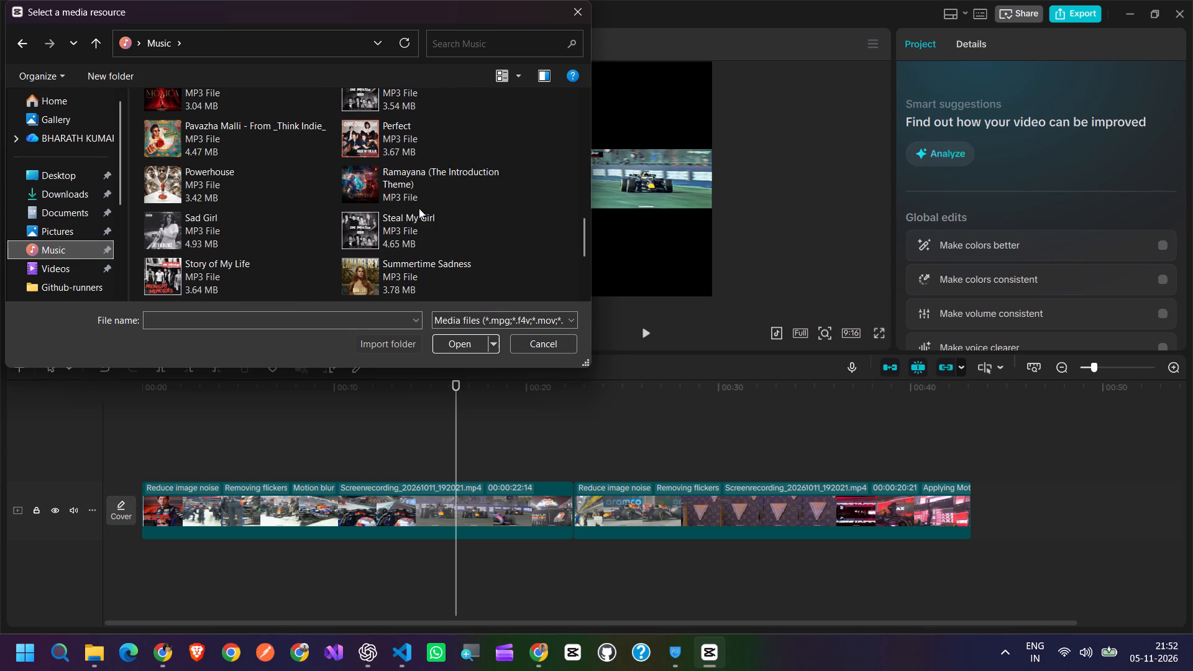
{"action": "scroll", "coordinate": [334, 214], "scroll_direction": "down", "scroll_amount": 1}
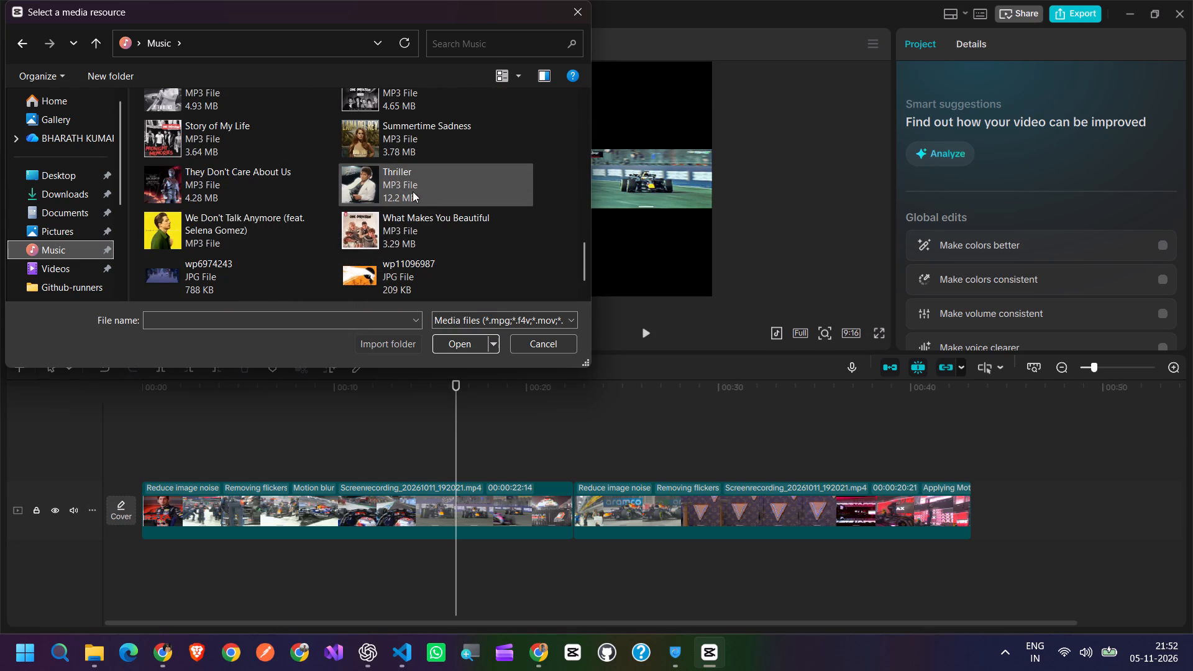
{"action": "scroll", "coordinate": [413, 194], "scroll_direction": "down", "scroll_amount": 2}
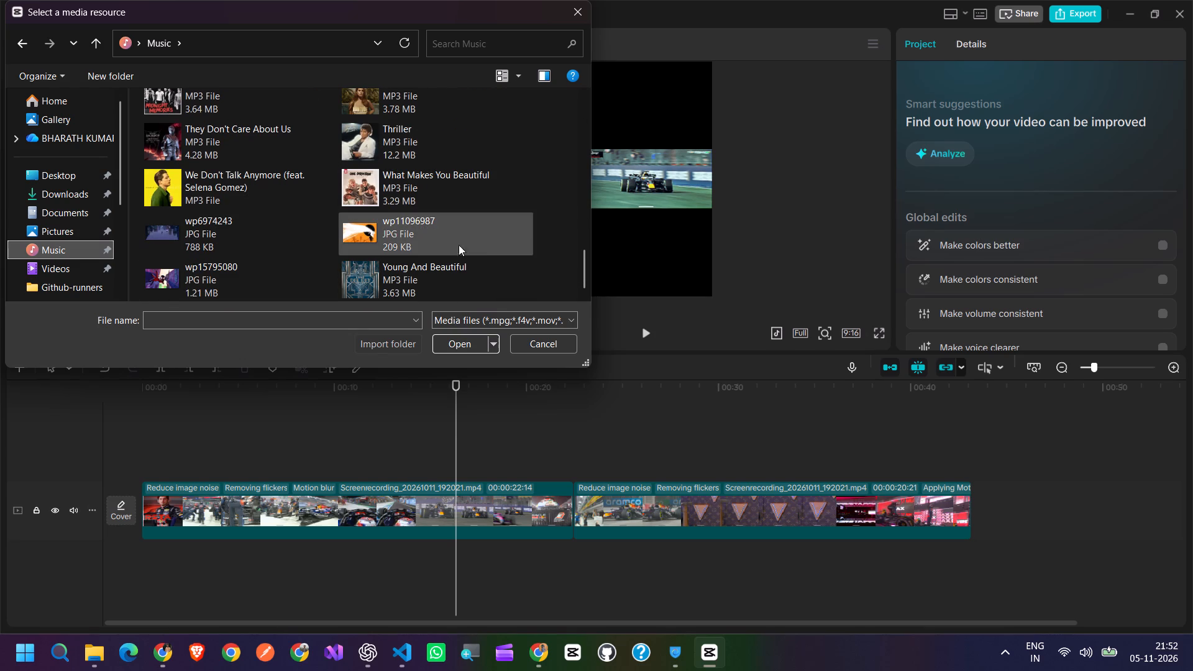
{"action": "scroll", "coordinate": [500, 233], "scroll_direction": "up", "scroll_amount": 3}
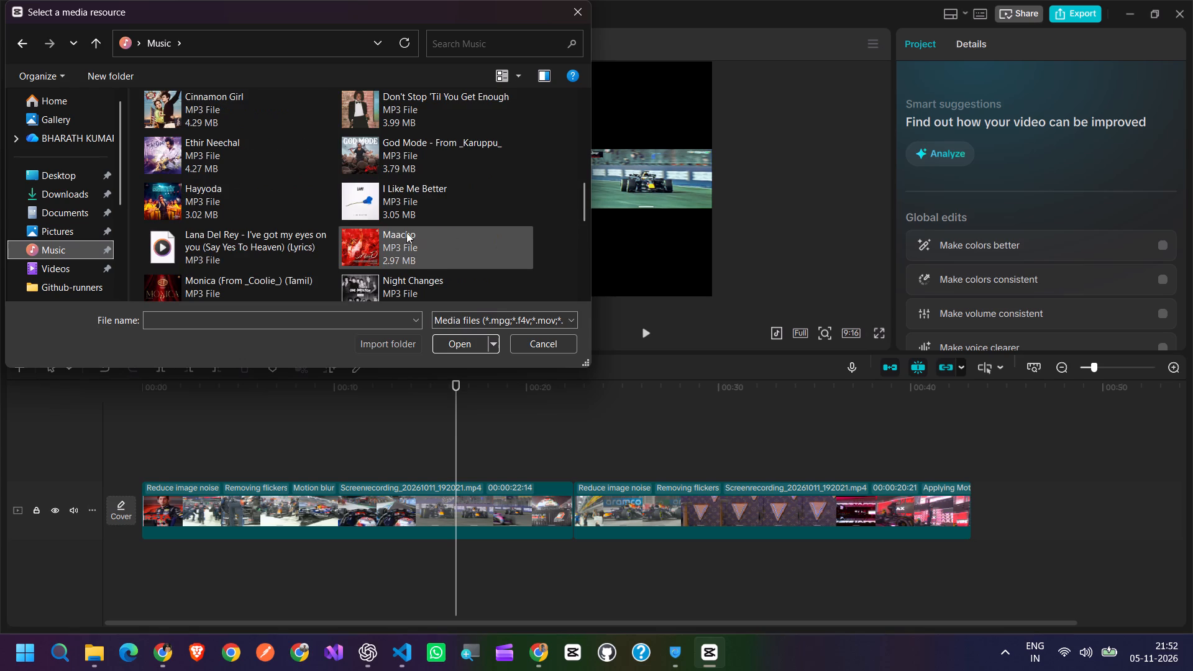
{"action": "scroll", "coordinate": [406, 222], "scroll_direction": "up", "scroll_amount": 2}
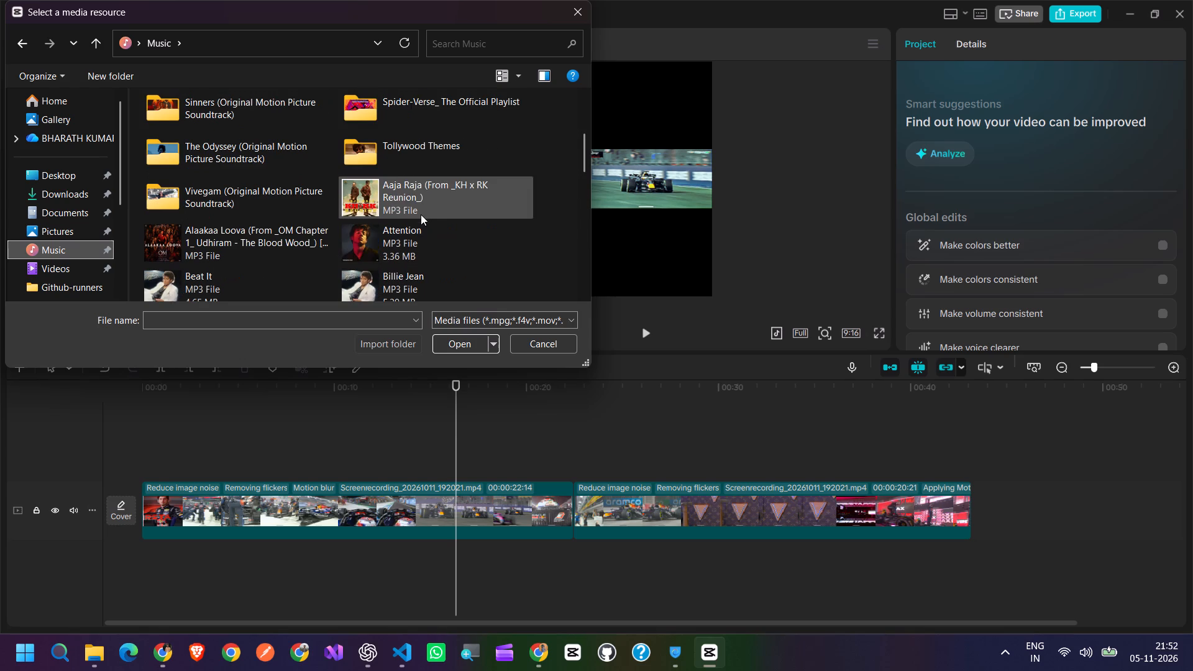
{"action": "scroll", "coordinate": [309, 211], "scroll_direction": "up", "scroll_amount": 1}
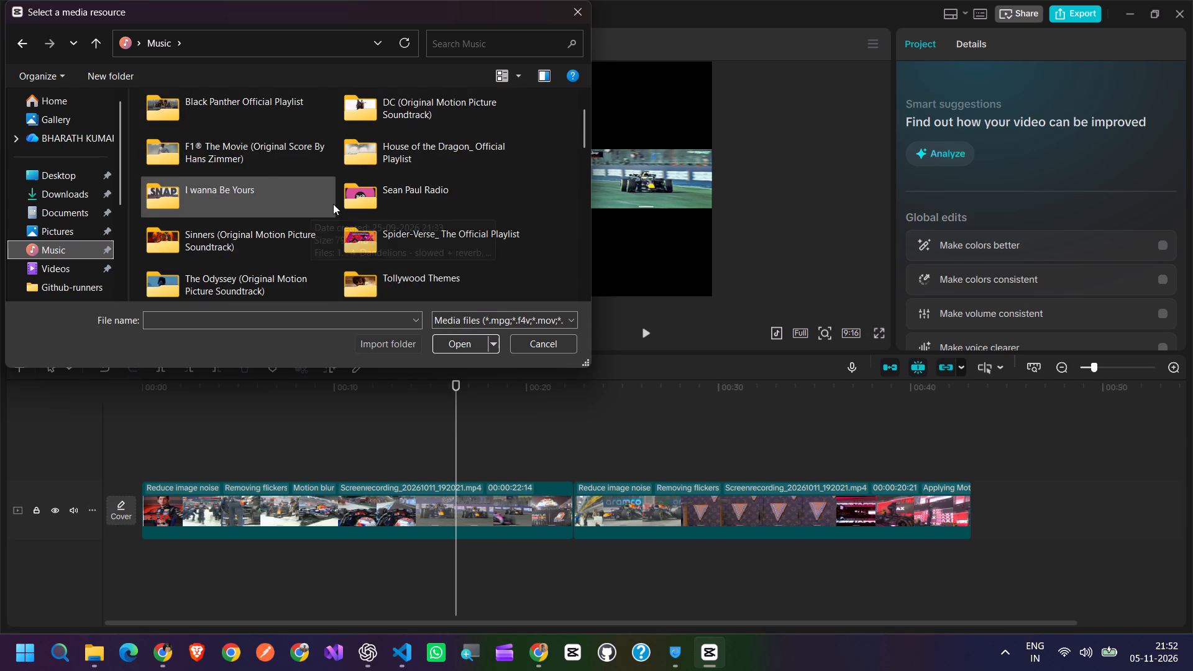
{"action": "scroll", "coordinate": [398, 208], "scroll_direction": "up", "scroll_amount": 2}
{"action": "left_click_drag", "start_coordinate": [585, 129], "coordinate": [583, 136]}
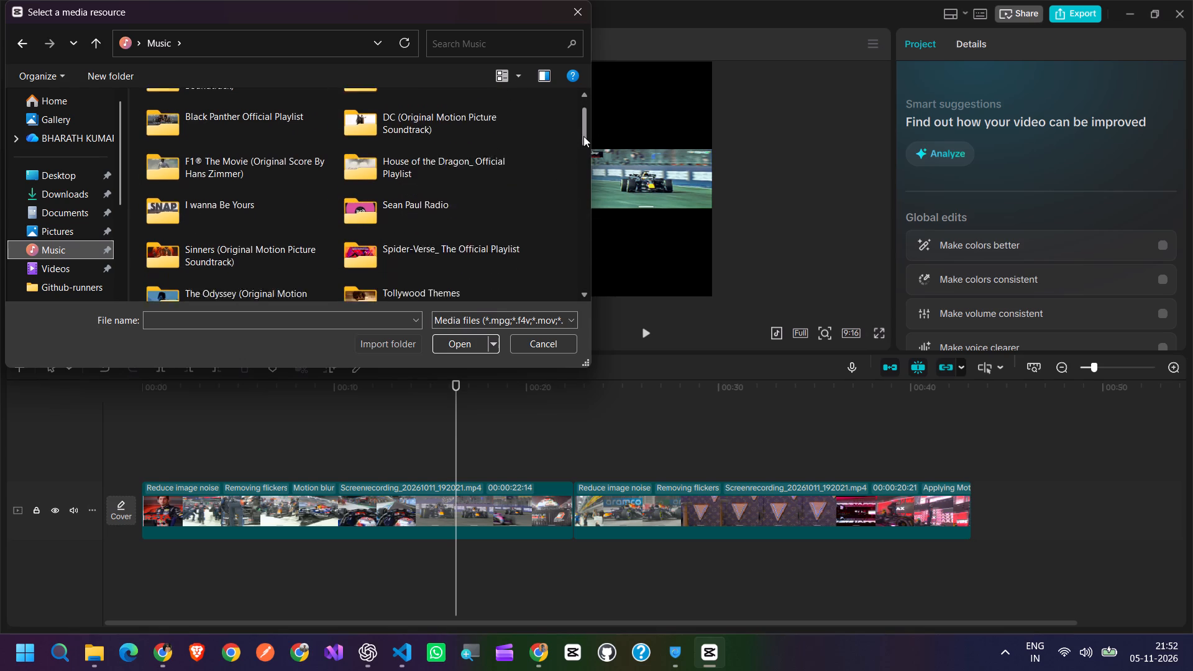
{"action": "left_click_drag", "start_coordinate": [583, 136], "coordinate": [580, 178]}
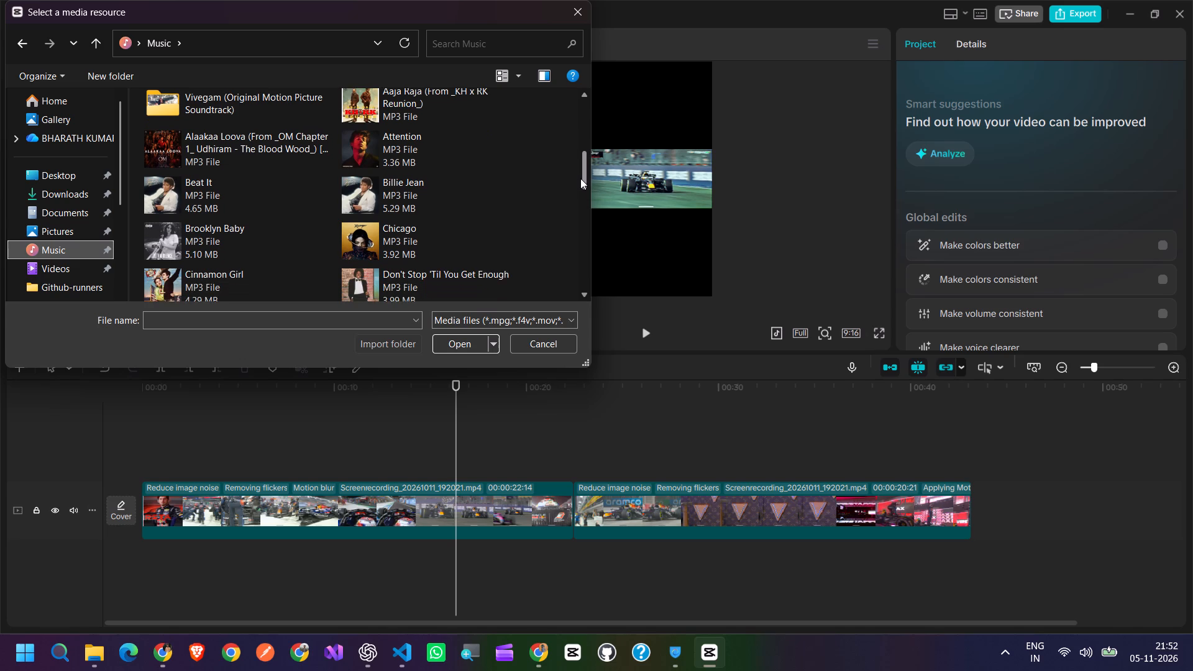
{"action": "left_click_drag", "start_coordinate": [580, 178], "coordinate": [578, 211]}
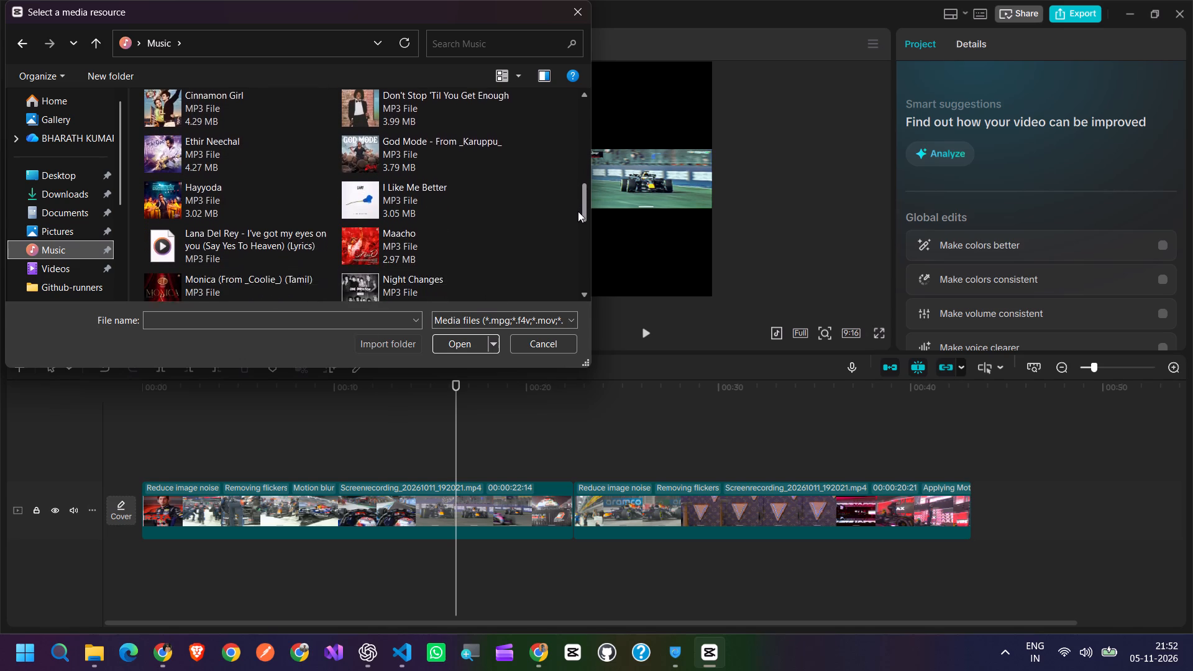
{"action": "left_click_drag", "start_coordinate": [578, 211], "coordinate": [577, 227]}
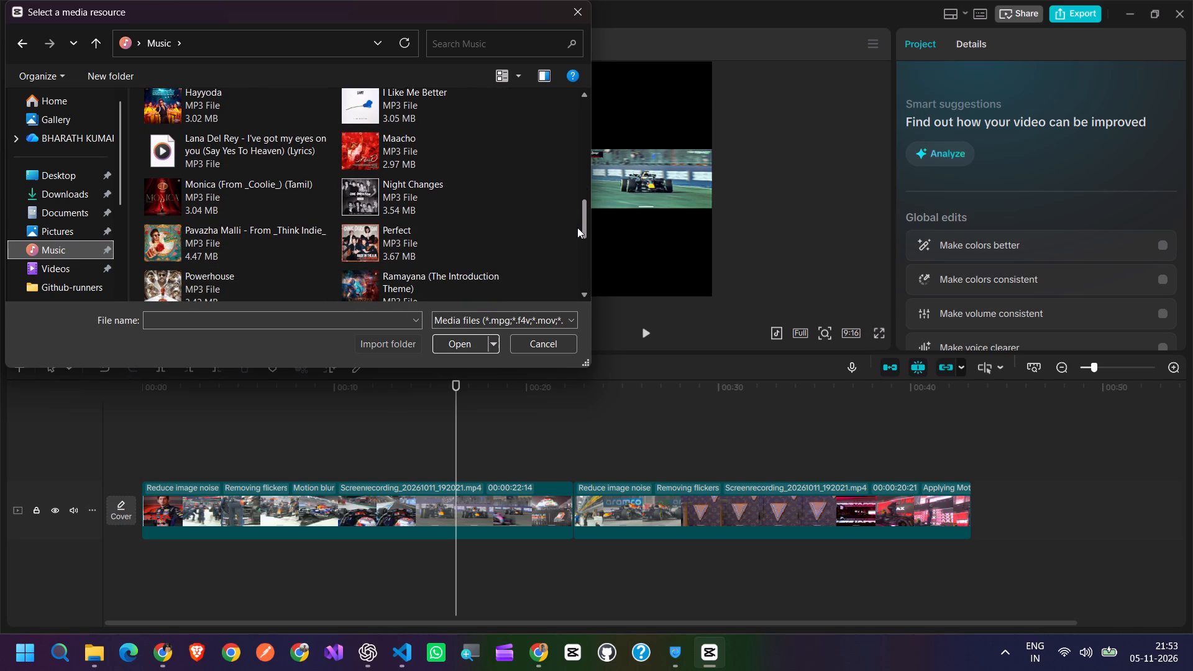
{"action": "left_click_drag", "start_coordinate": [577, 227], "coordinate": [577, 237]}
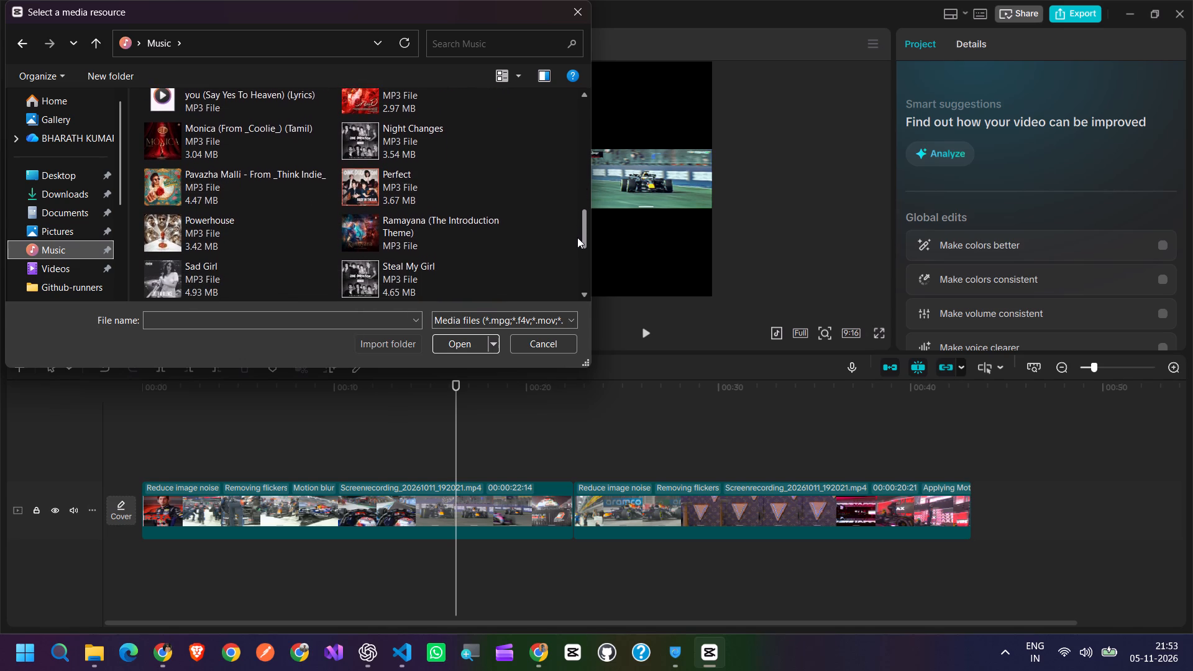
{"action": "left_click_drag", "start_coordinate": [577, 237], "coordinate": [576, 238]}
{"action": "left_click", "coordinate": [237, 235]}
{"action": "left_click", "coordinate": [472, 343]}
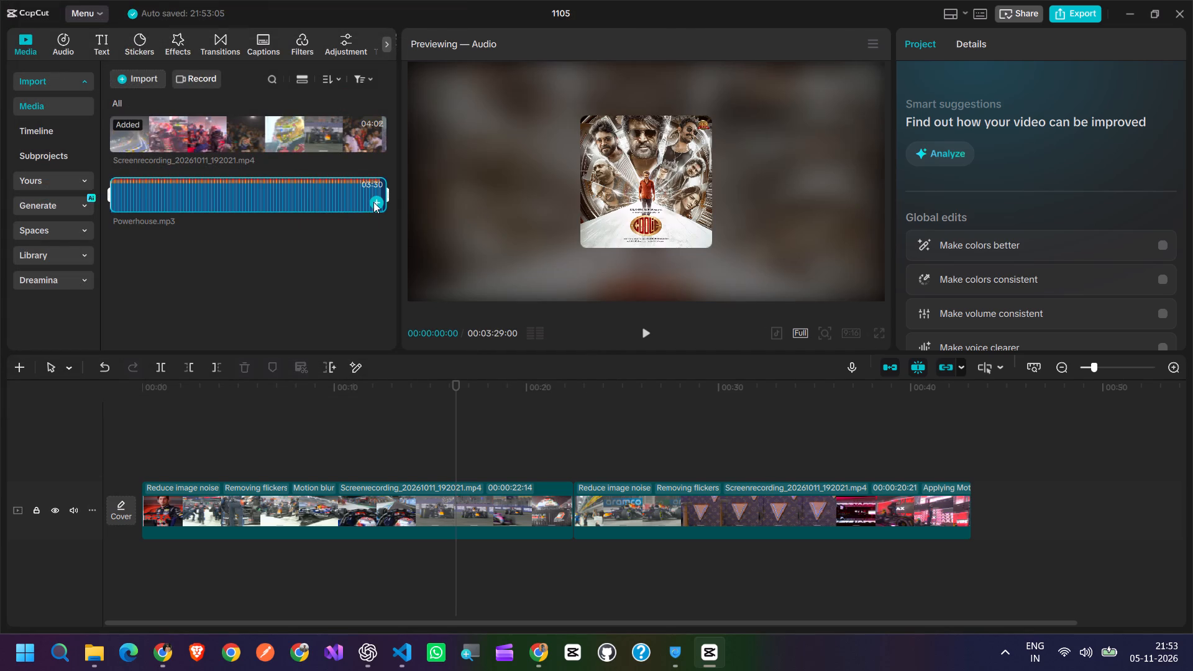
Add Powerhouse.mp3 to the timeline as an audio track and align its start with the beginning of the first clip.
{"action": "left_click", "coordinate": [373, 202]}
{"action": "left_click_drag", "start_coordinate": [670, 554], "coordinate": [393, 547]}
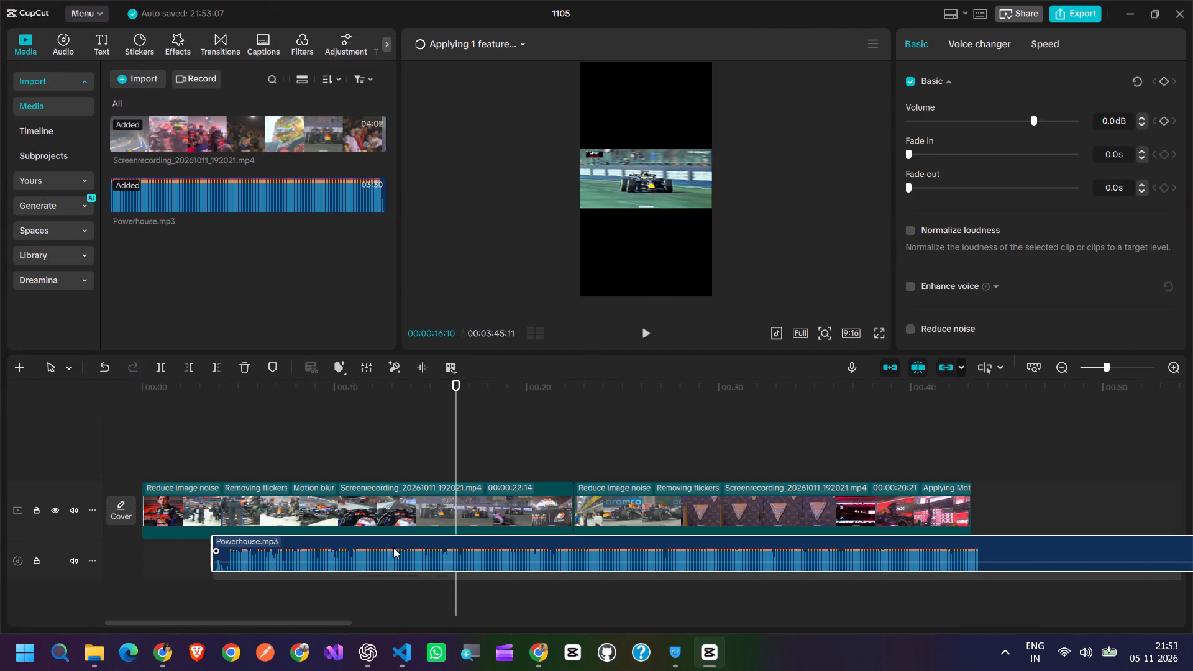
{"action": "left_click_drag", "start_coordinate": [393, 547], "coordinate": [360, 544]}
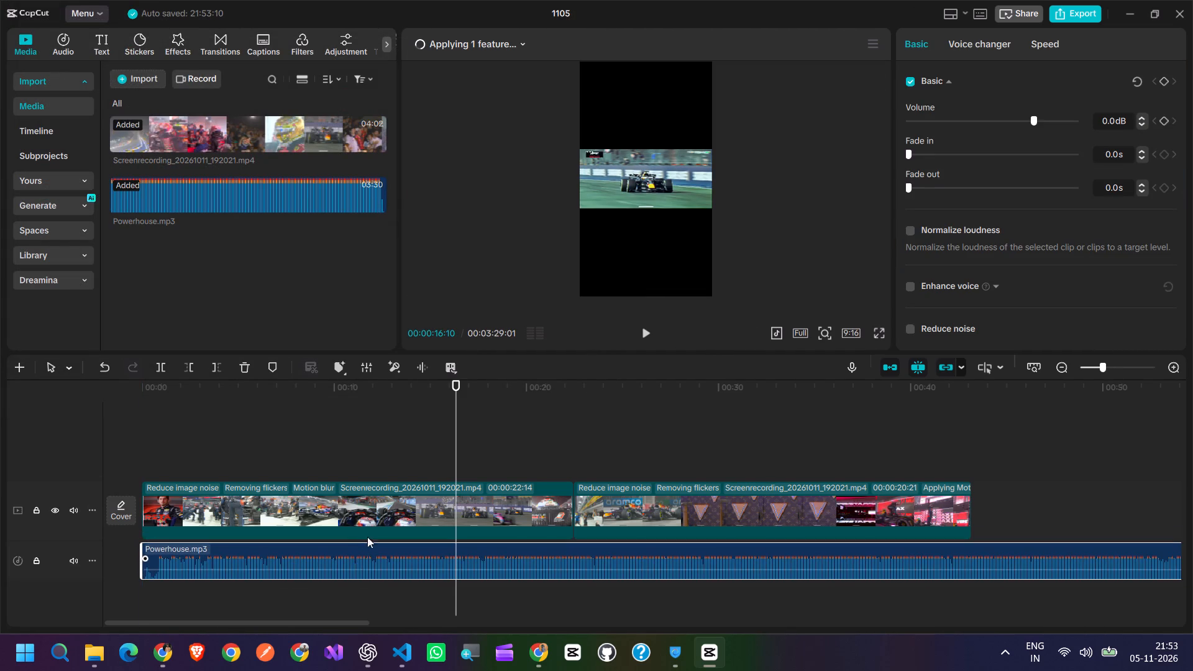
Play the sequence full screen from 00:00 to review the video with the new music, and exit full screen after the clips end.
{"action": "left_click", "coordinate": [178, 449]}
{"action": "left_click_drag", "start_coordinate": [181, 441], "coordinate": [139, 442]}
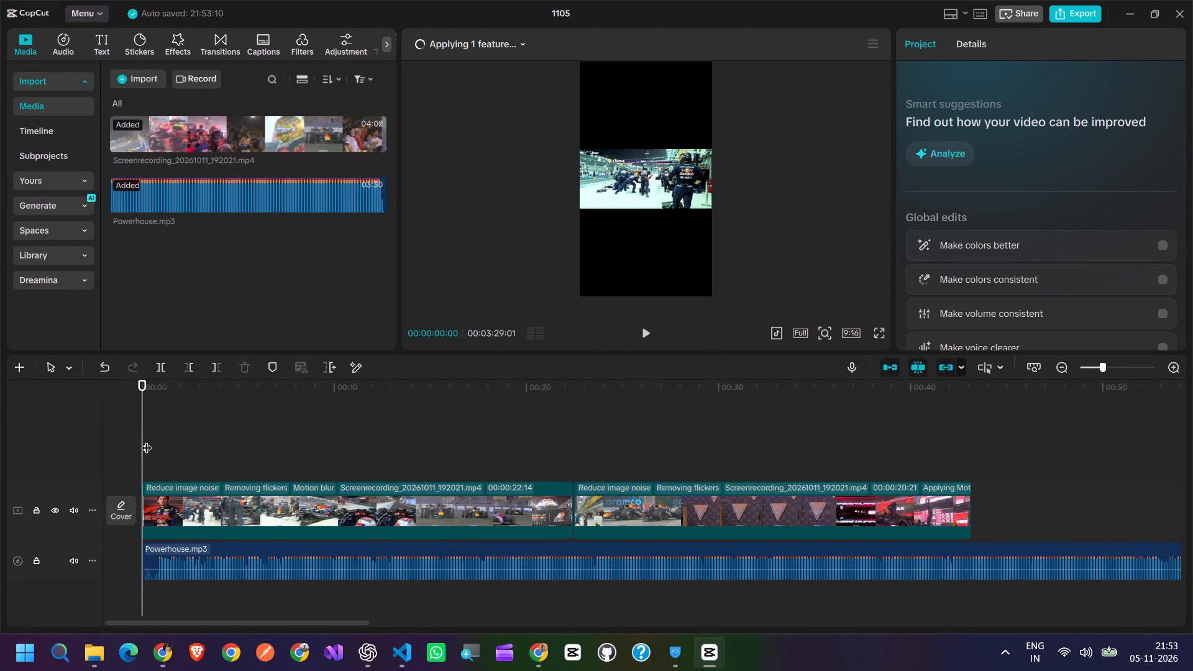
{"action": "left_click", "coordinate": [875, 339]}
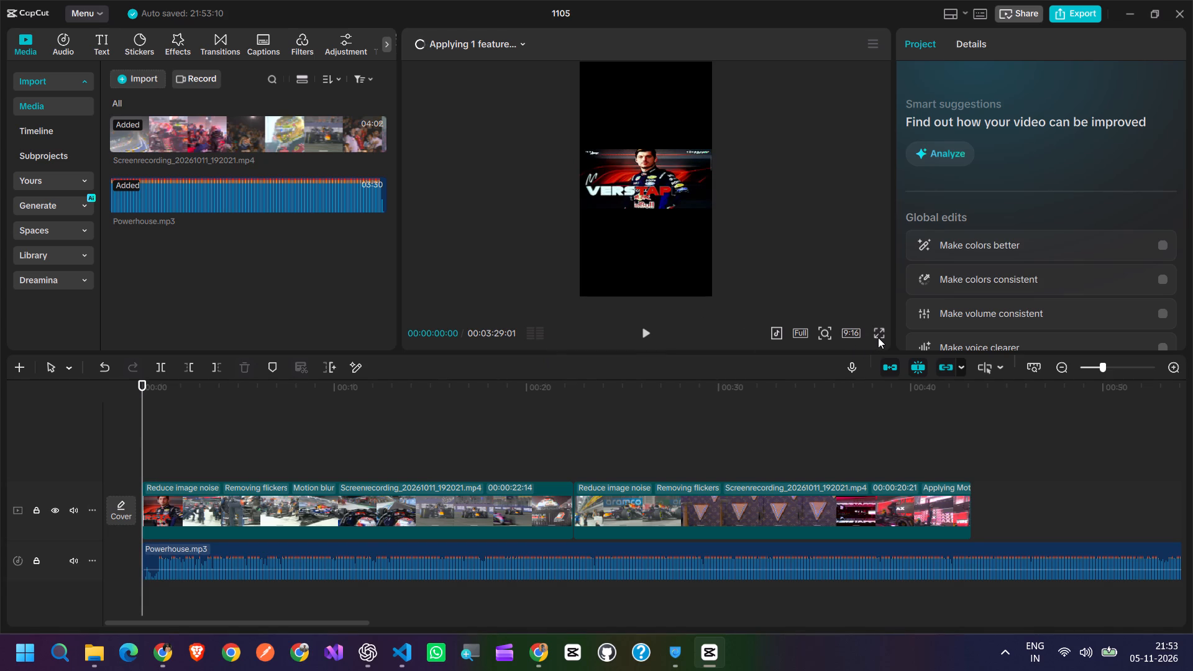
{"action": "left_click", "coordinate": [878, 337]}
{"action": "left_click", "coordinate": [392, 598]}
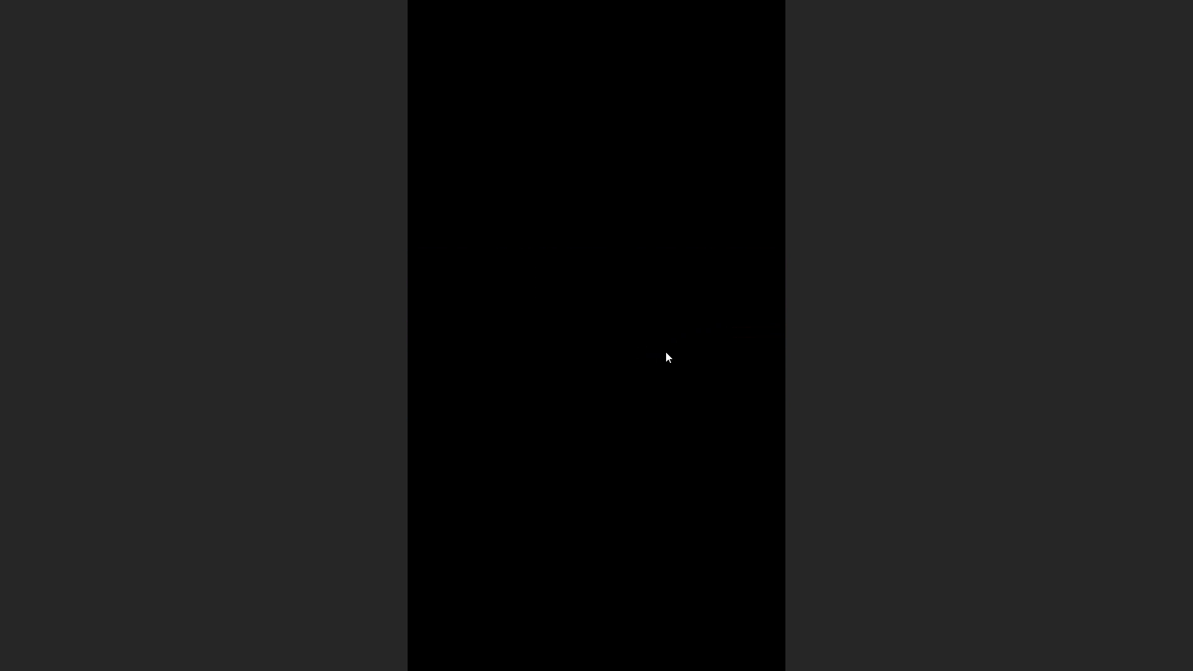
{"action": "key", "text": "Escape"}
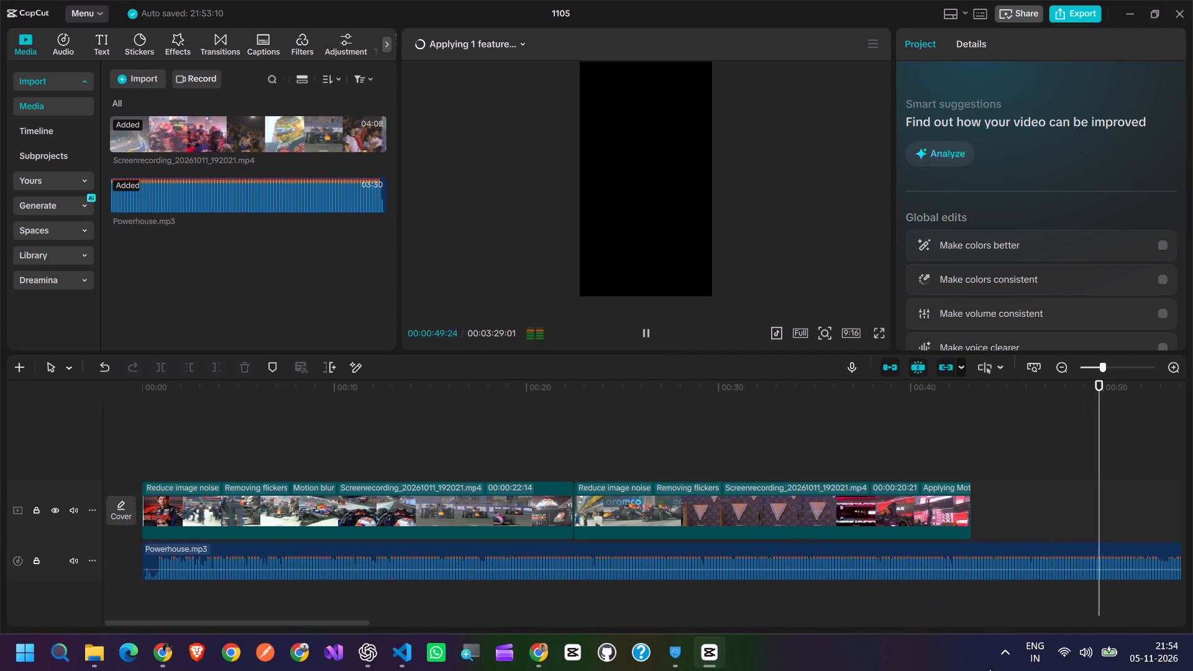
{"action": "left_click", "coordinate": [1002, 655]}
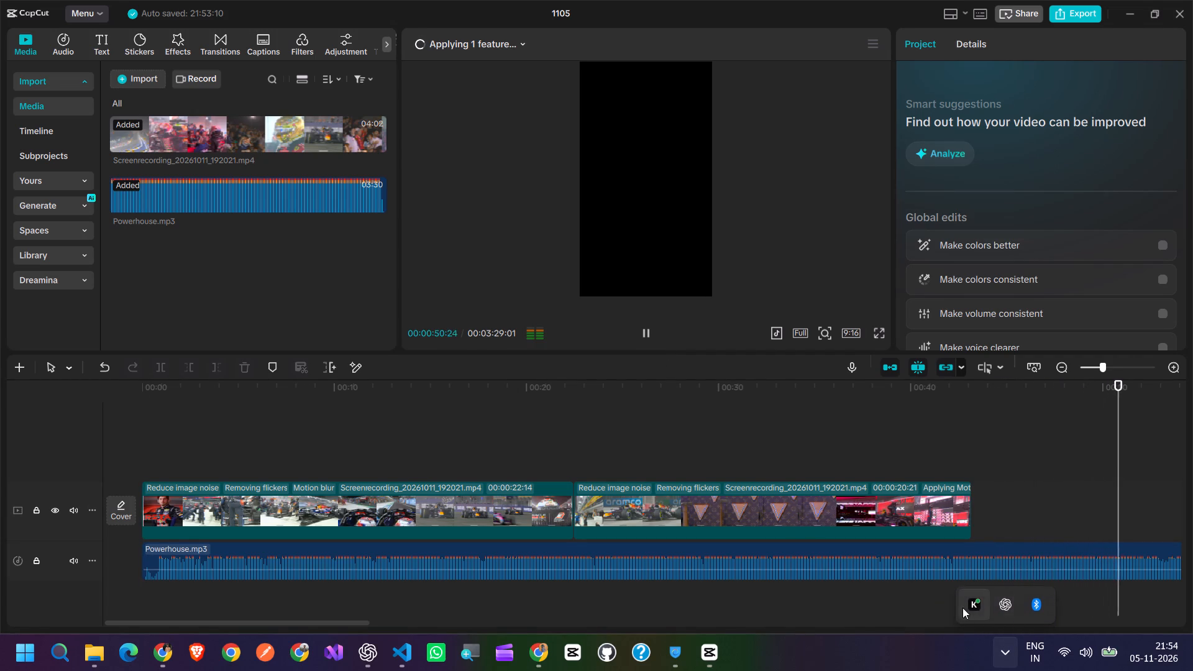
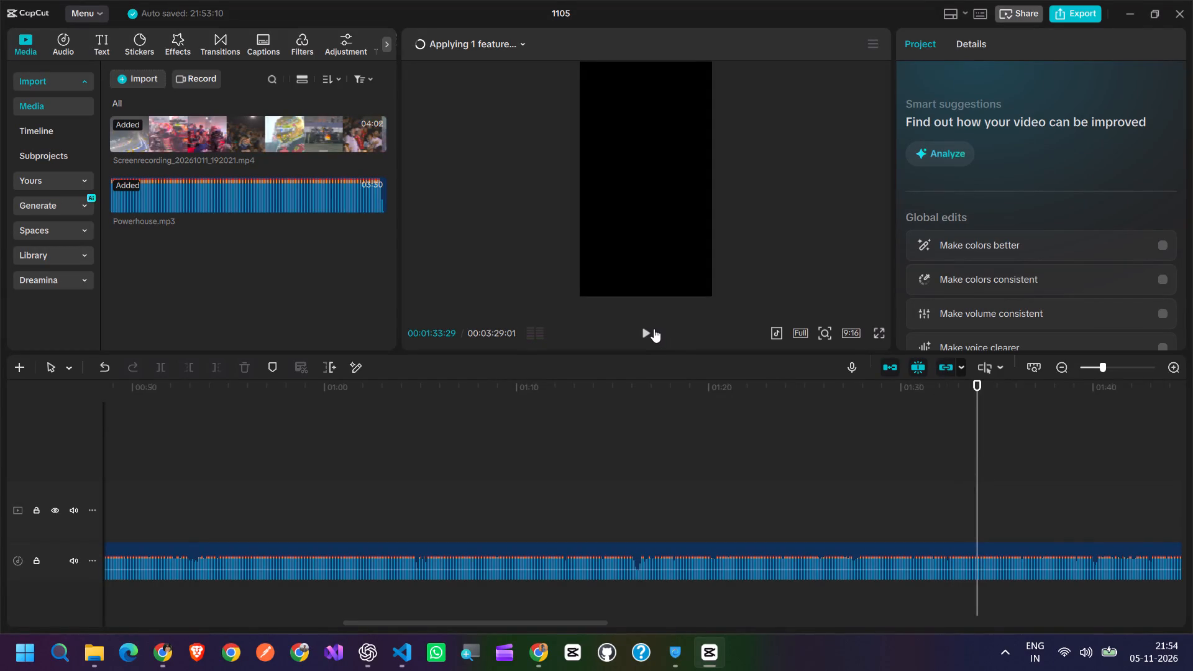
Play the Powerhouse track beyond the end of the video clips, sampling passages from about 01:33 to 02:26.
{"action": "left_click", "coordinate": [654, 329]}
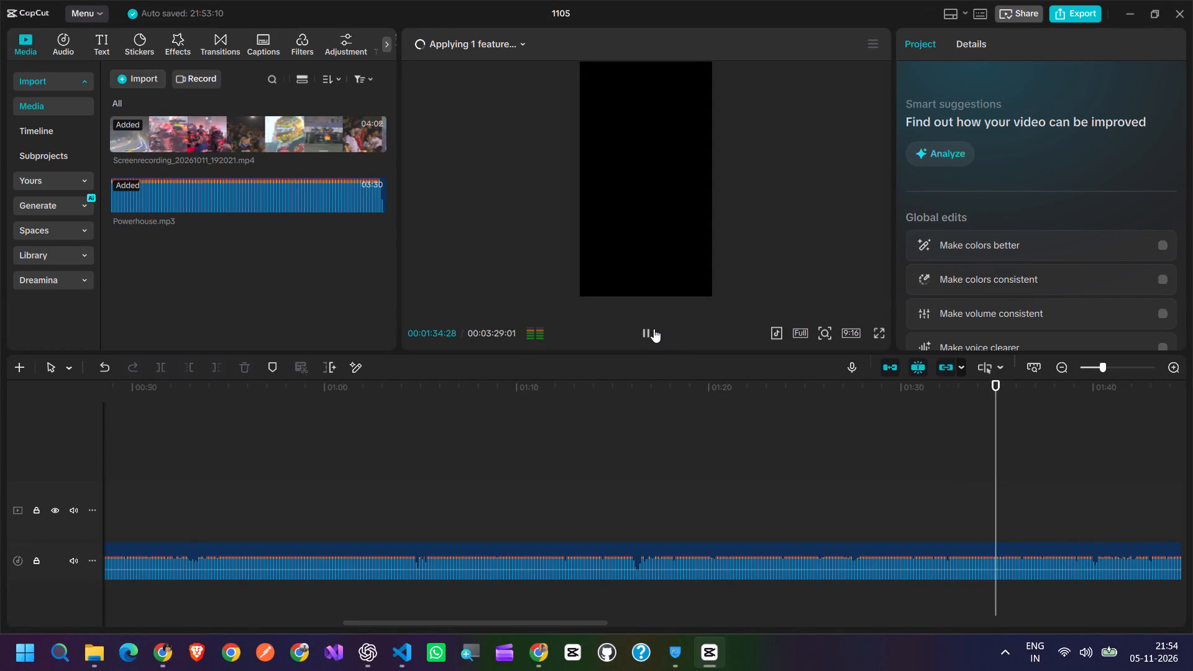
{"action": "left_click_drag", "start_coordinate": [1021, 463], "coordinate": [1104, 480]}
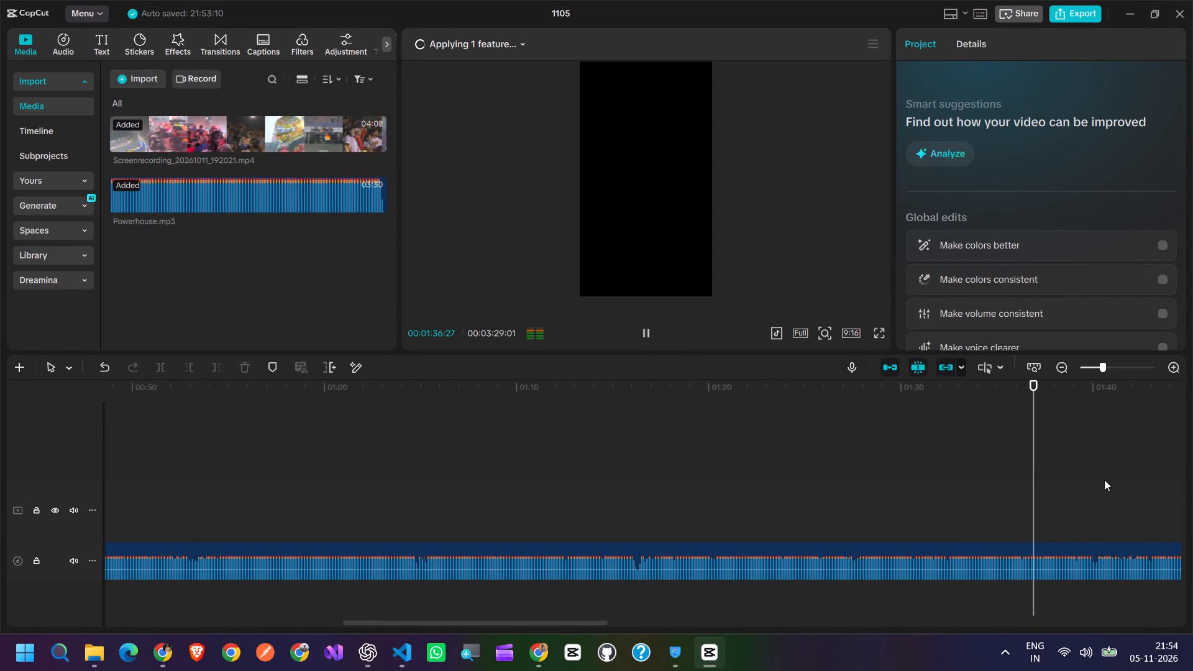
{"action": "left_click_drag", "start_coordinate": [1104, 480], "coordinate": [1192, 485]}
{"action": "left_click_drag", "start_coordinate": [943, 400], "coordinate": [1117, 427]}
{"action": "left_click", "coordinate": [646, 334]}
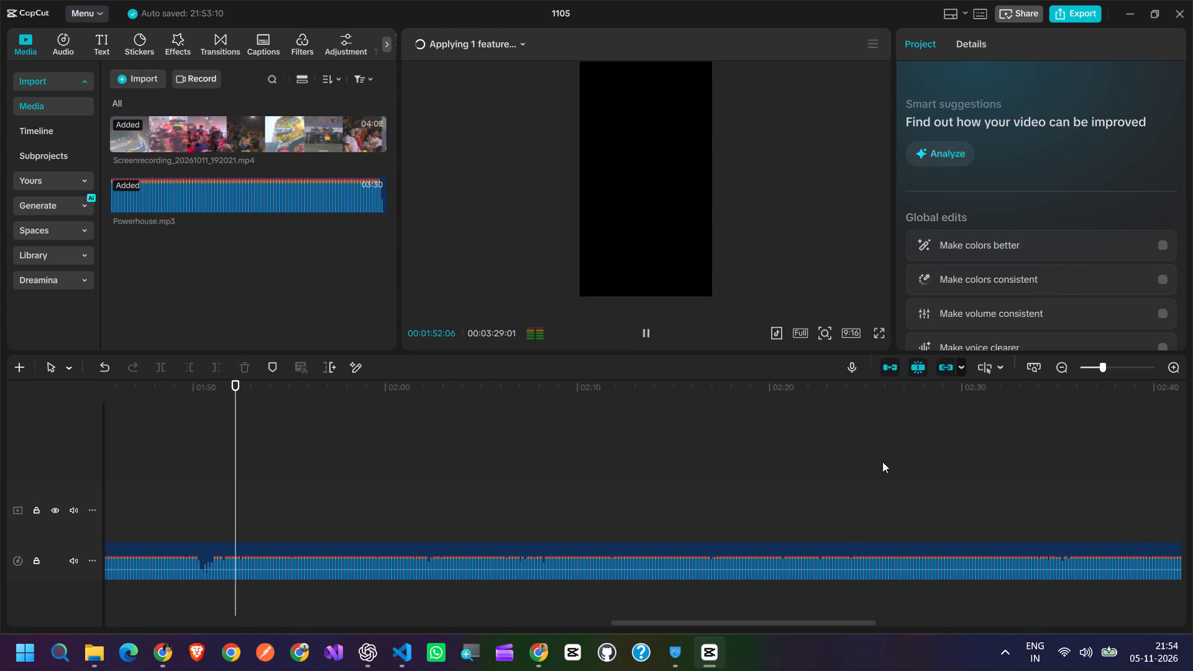
{"action": "left_click", "coordinate": [887, 444]}
{"action": "left_click", "coordinate": [650, 329]}
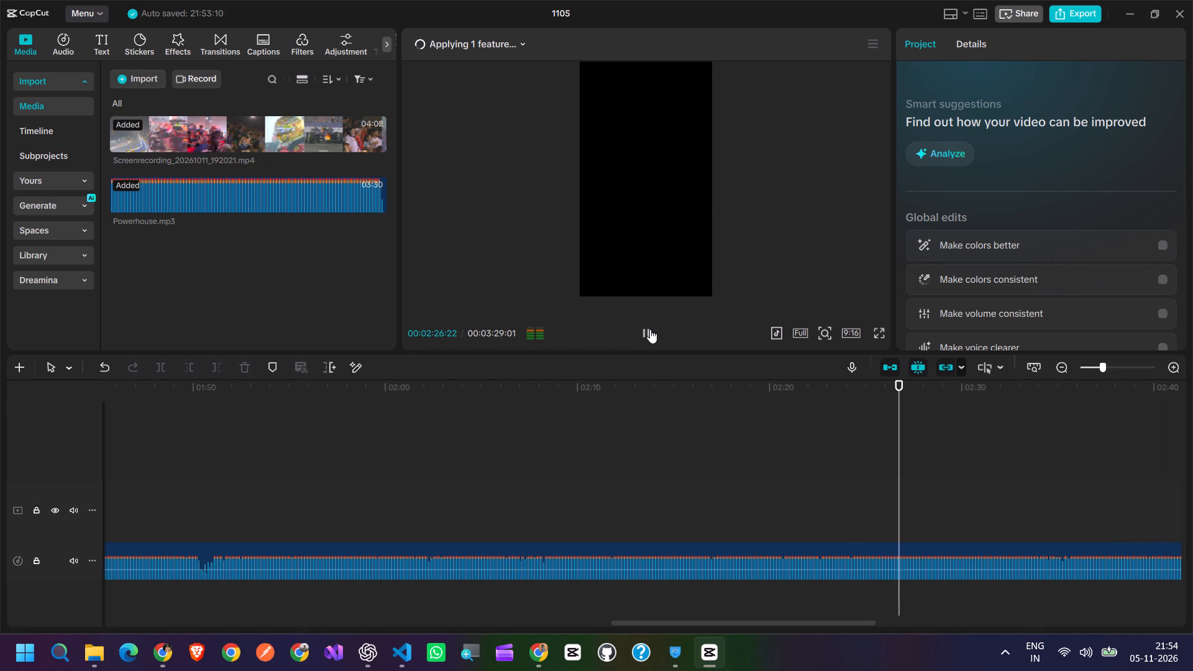
Delete the Powerhouse audio clip from the timeline.
{"action": "left_click", "coordinate": [659, 552]}
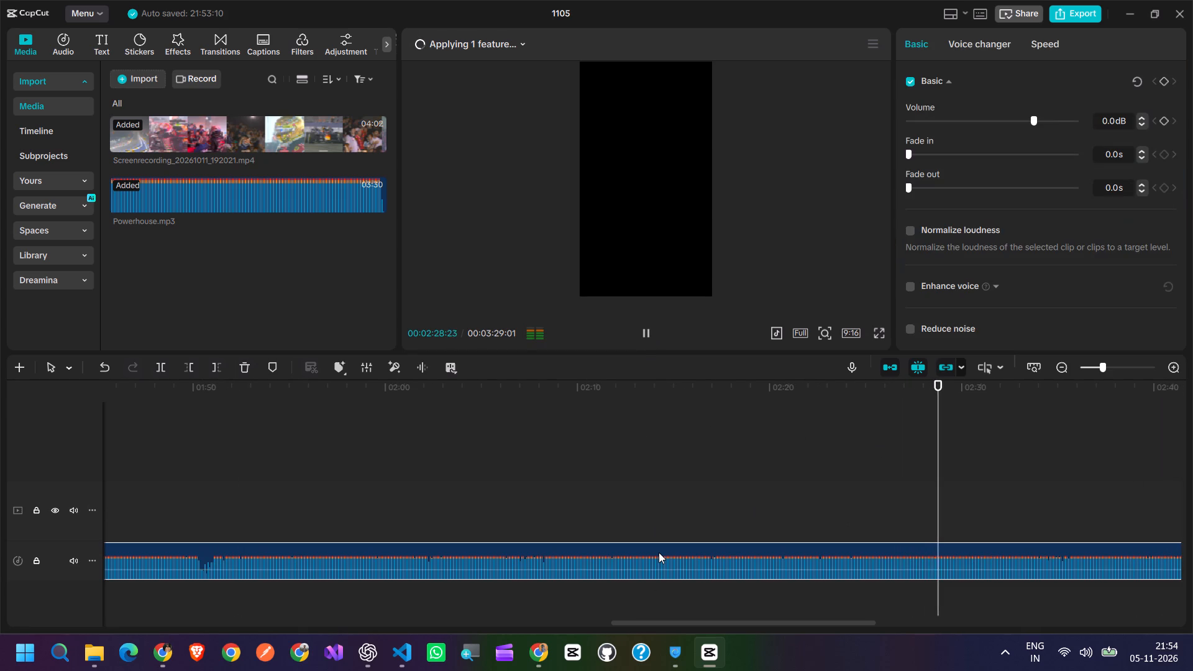
{"action": "key", "text": "BackSpace"}
{"action": "left_click_drag", "start_coordinate": [600, 621], "coordinate": [323, 621]}
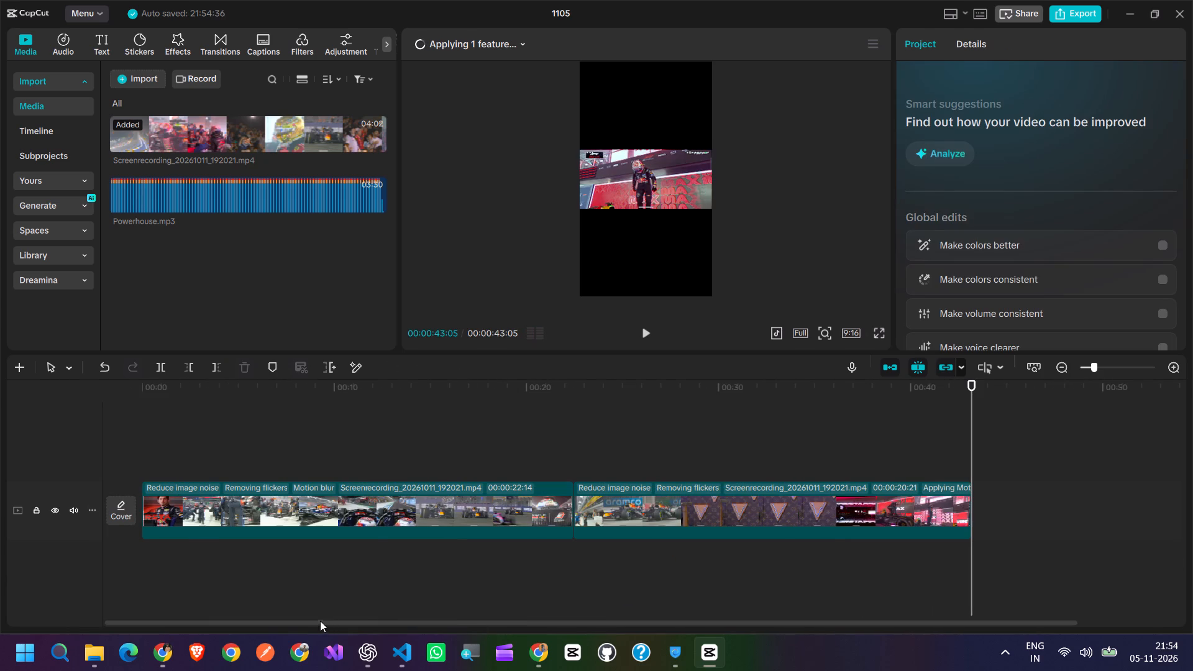
Import "14. Bloody Valentine - Instrumental" from the DC (Original Motion Picture Soundtrack) folder in Music into the project's media.
{"action": "left_click", "coordinate": [145, 81]}
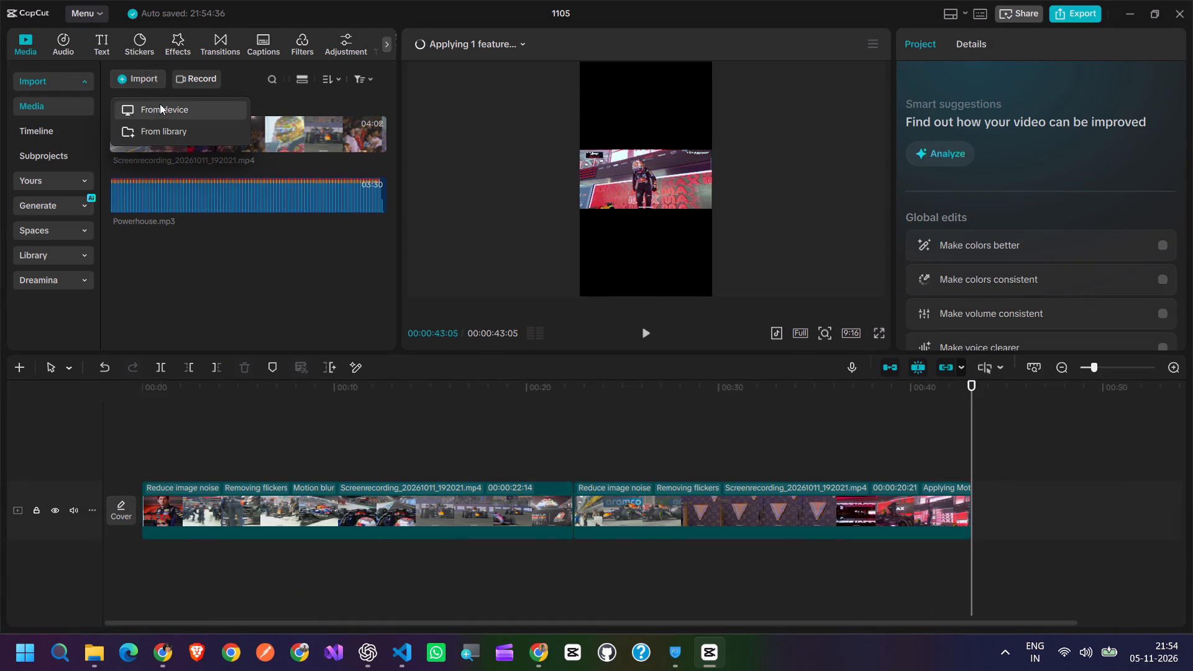
{"action": "left_click", "coordinate": [160, 104]}
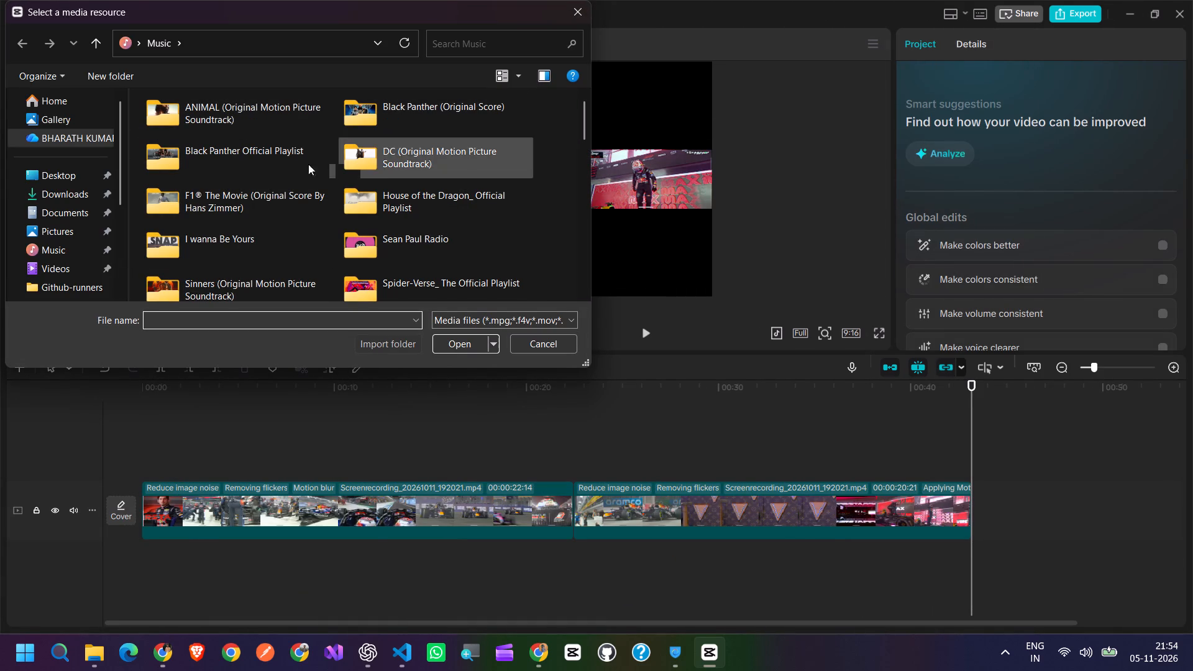
{"action": "double_click", "coordinate": [423, 163]}
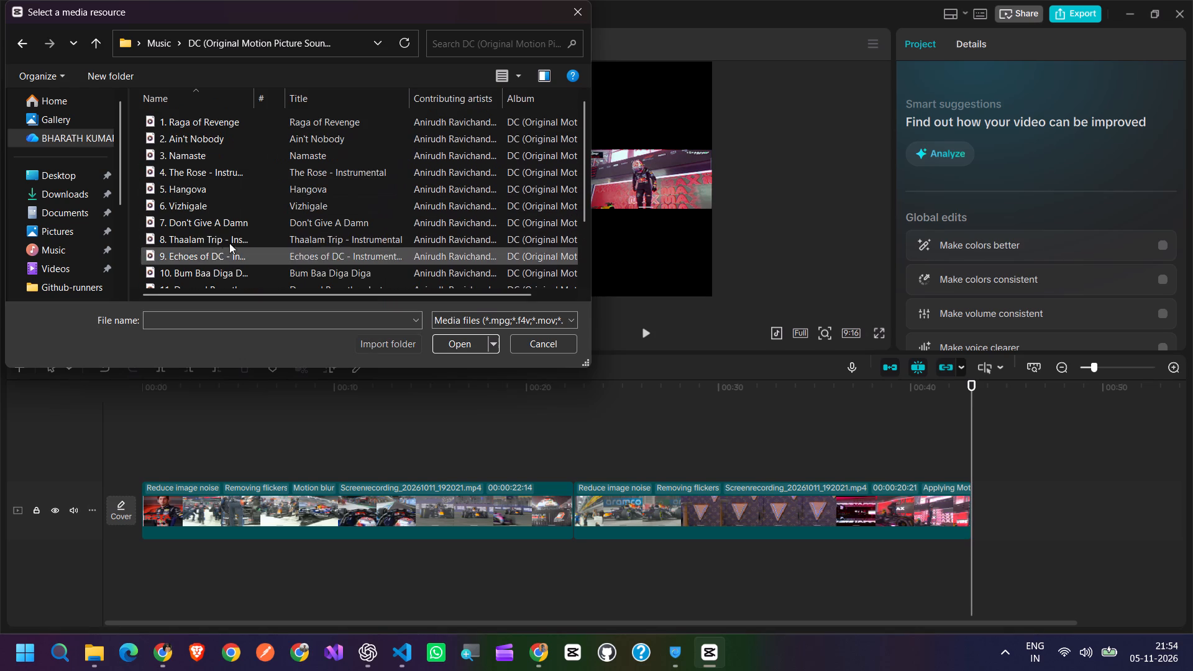
{"action": "scroll", "coordinate": [243, 224], "scroll_direction": "down", "scroll_amount": 1}
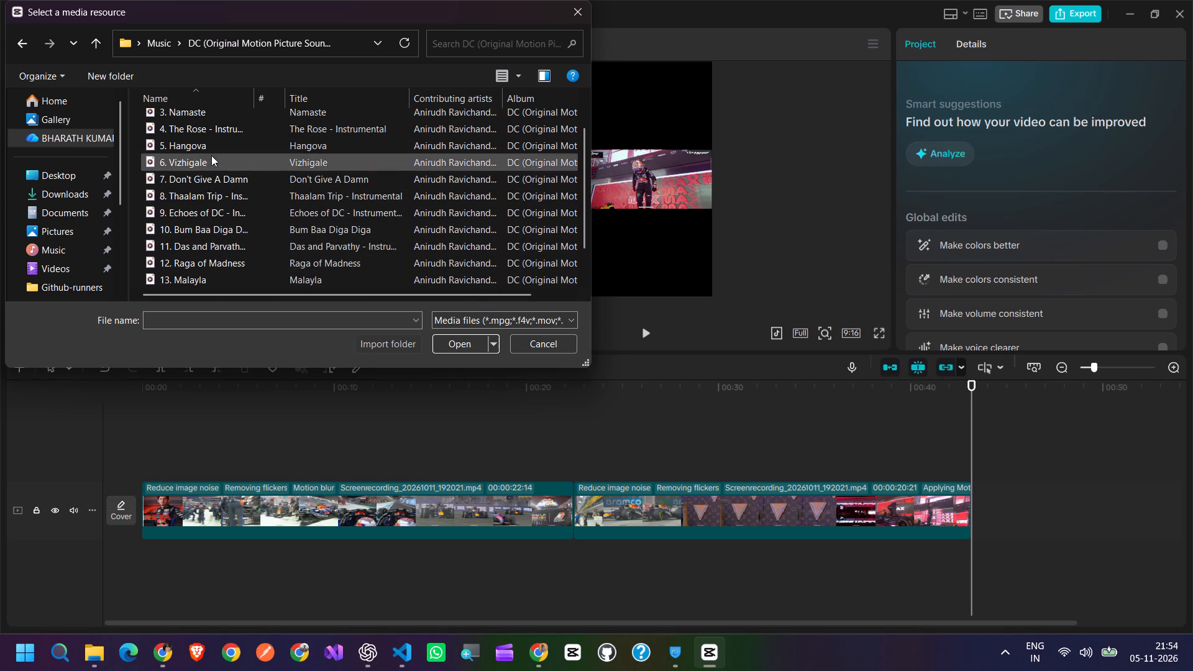
{"action": "scroll", "coordinate": [216, 136], "scroll_direction": "down", "scroll_amount": 1}
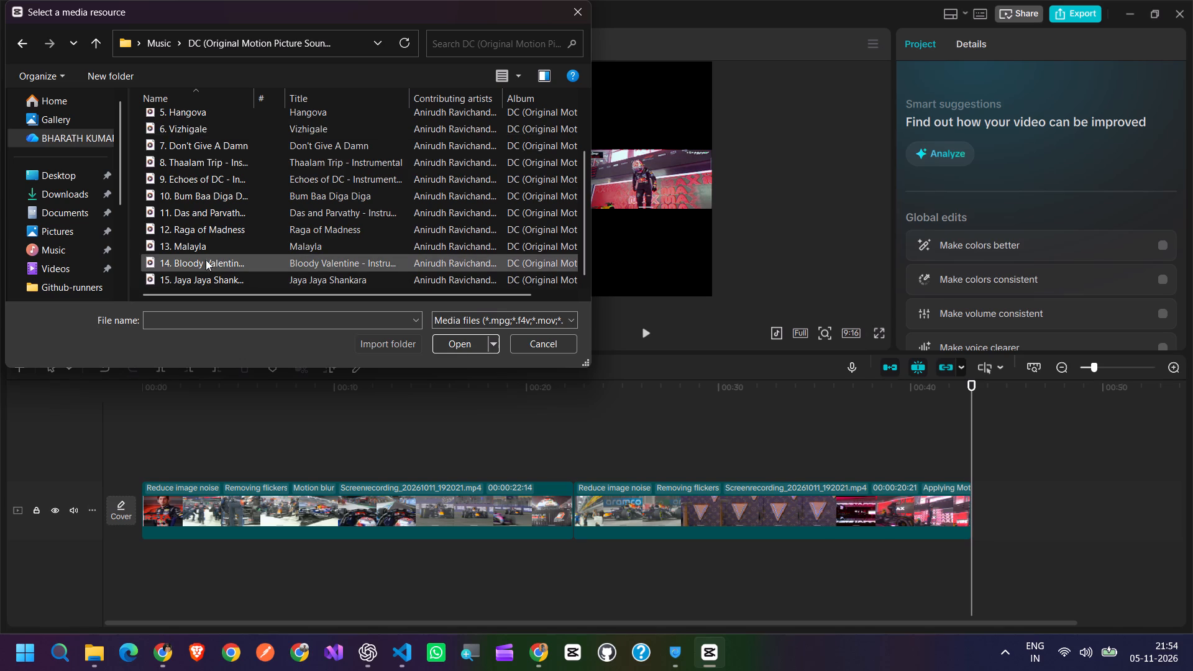
{"action": "scroll", "coordinate": [217, 252], "scroll_direction": "down", "scroll_amount": 2}
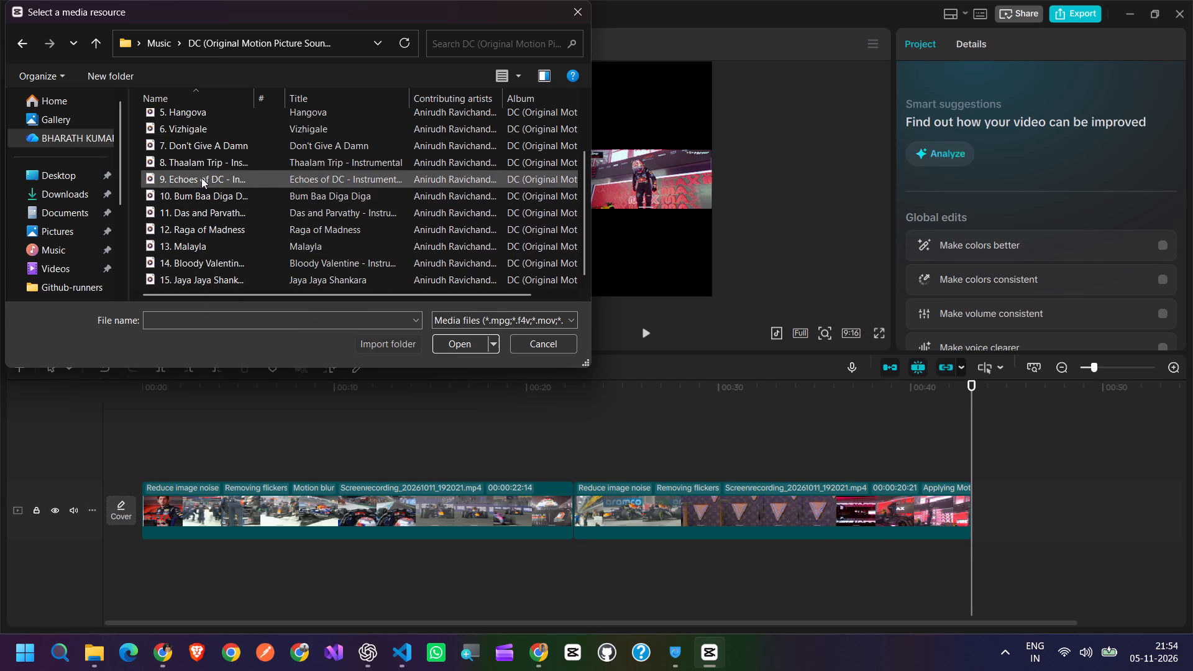
{"action": "scroll", "coordinate": [207, 157], "scroll_direction": "up", "scroll_amount": 1}
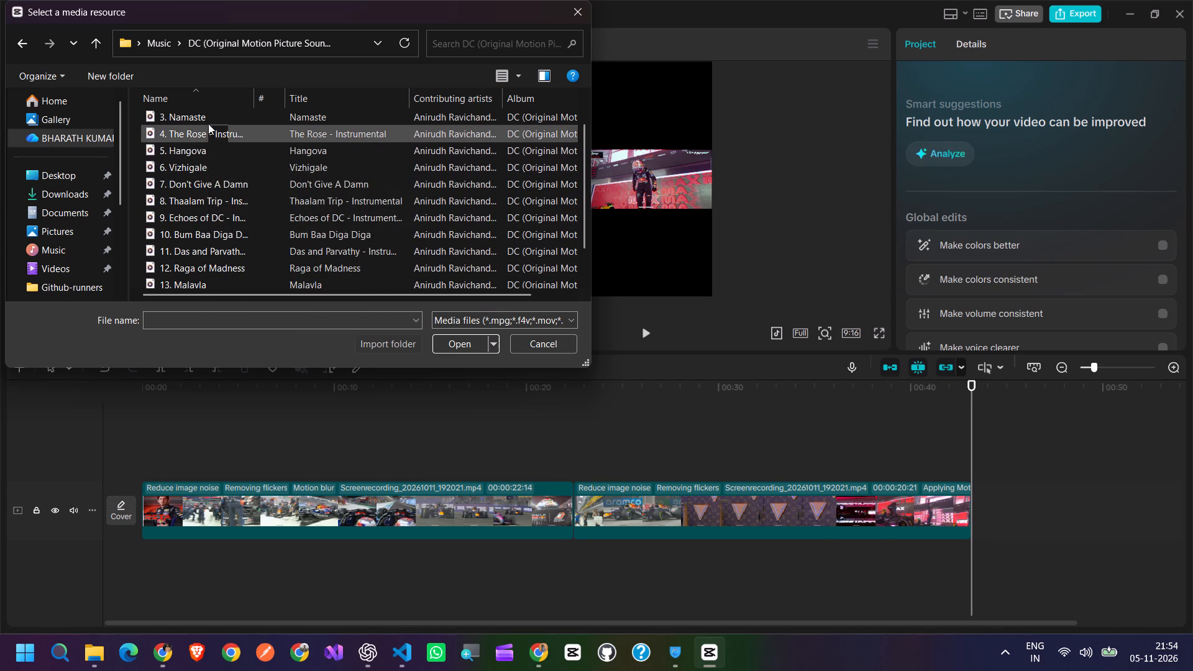
{"action": "scroll", "coordinate": [199, 166], "scroll_direction": "up", "scroll_amount": 5}
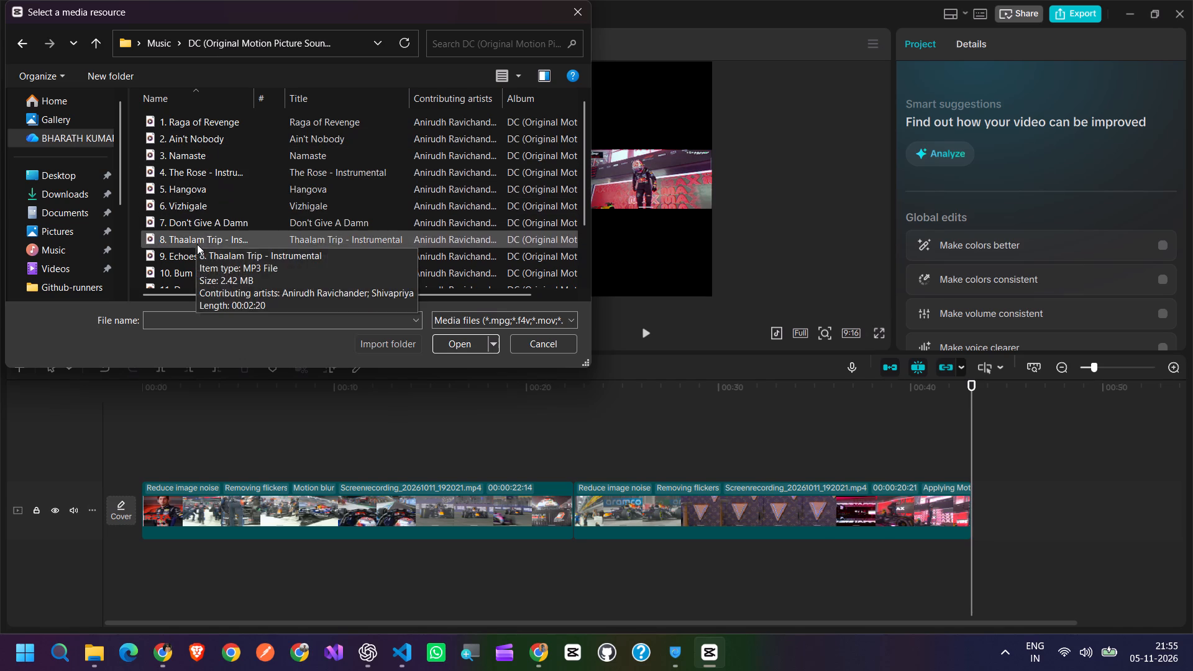
{"action": "scroll", "coordinate": [222, 228], "scroll_direction": "down", "scroll_amount": 2}
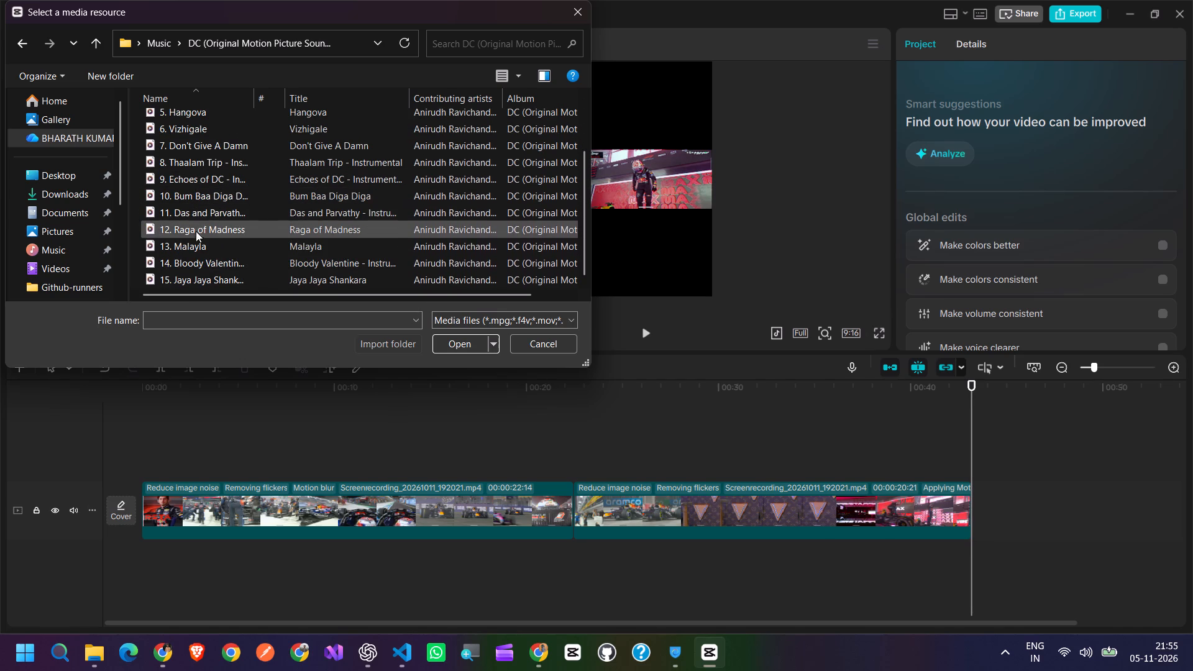
{"action": "scroll", "coordinate": [229, 259], "scroll_direction": "down", "scroll_amount": 3}
{"action": "left_click", "coordinate": [219, 260]}
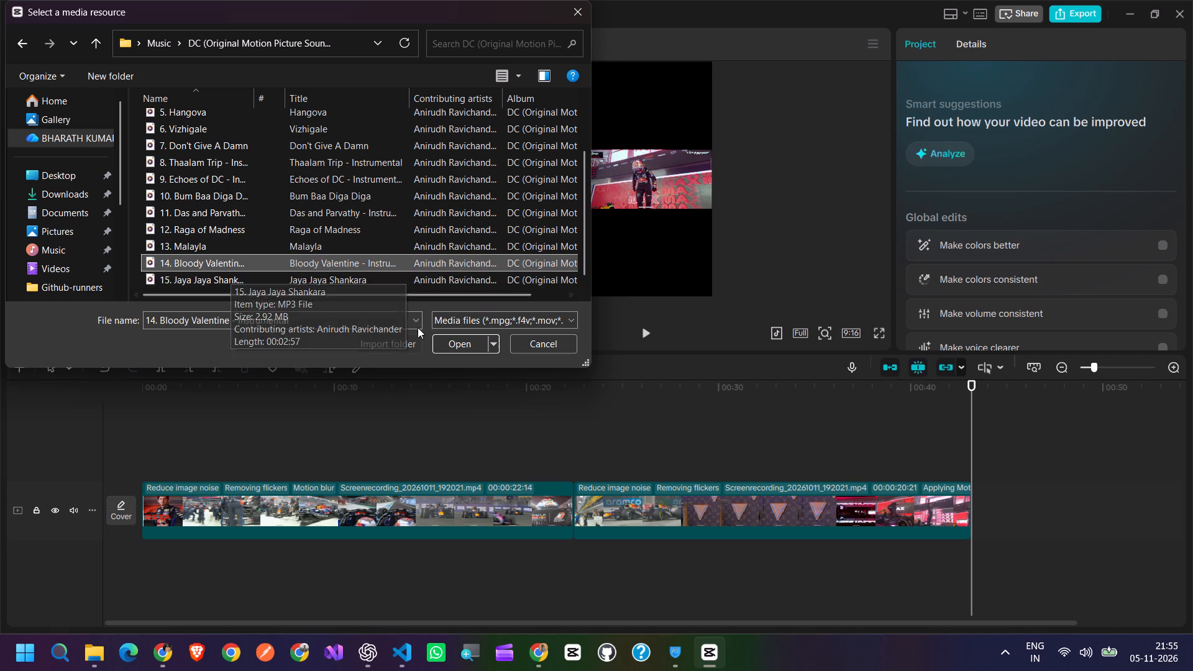
{"action": "left_click", "coordinate": [478, 347]}
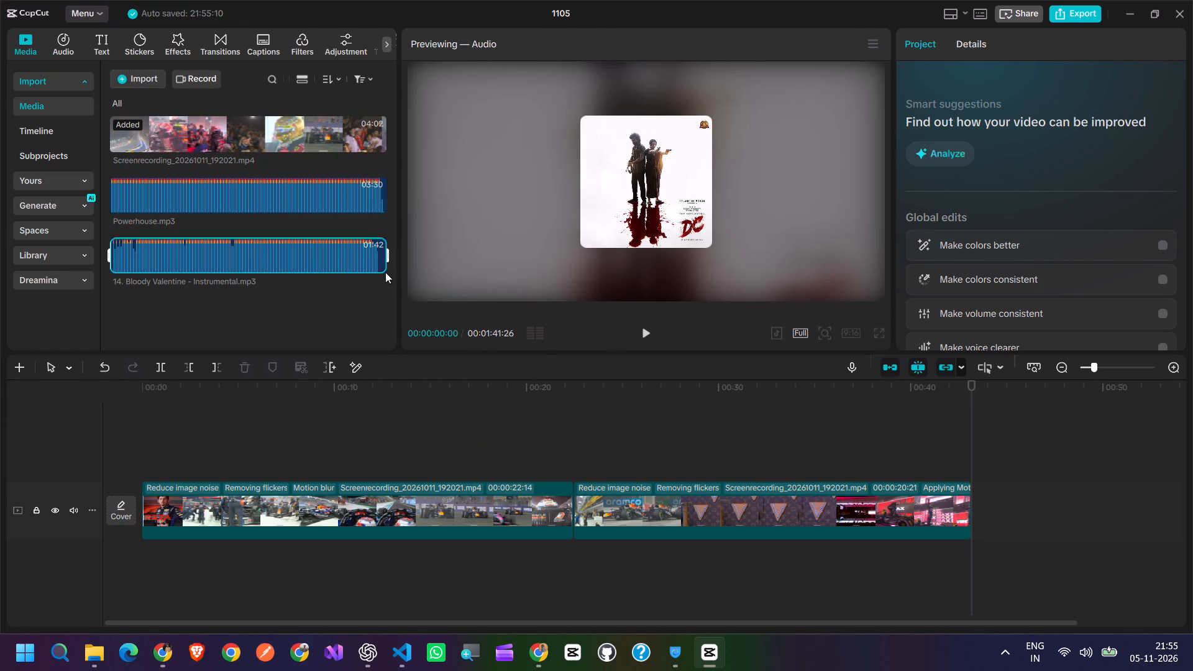
Add the Bloody Valentine instrumental to the timeline as an audio track and close the gap before it so it starts with the first clip.
{"action": "left_click", "coordinate": [374, 261]}
{"action": "right_click_drag", "start_coordinate": [822, 565], "coordinate": [796, 566]}
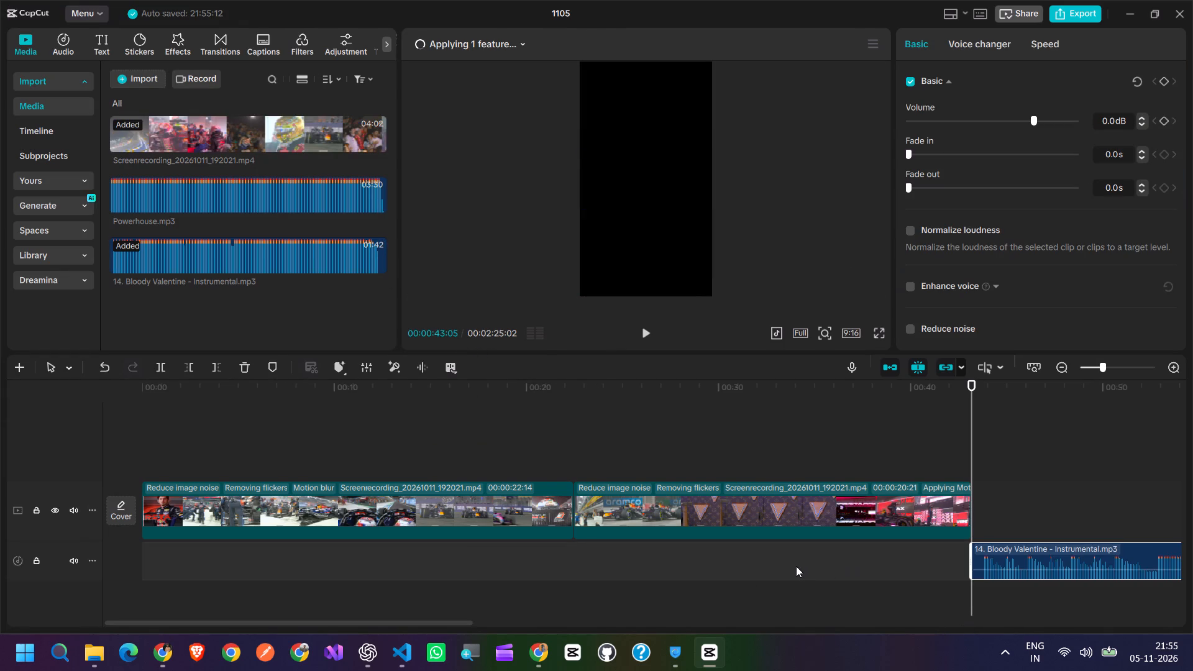
{"action": "left_click", "coordinate": [838, 524]}
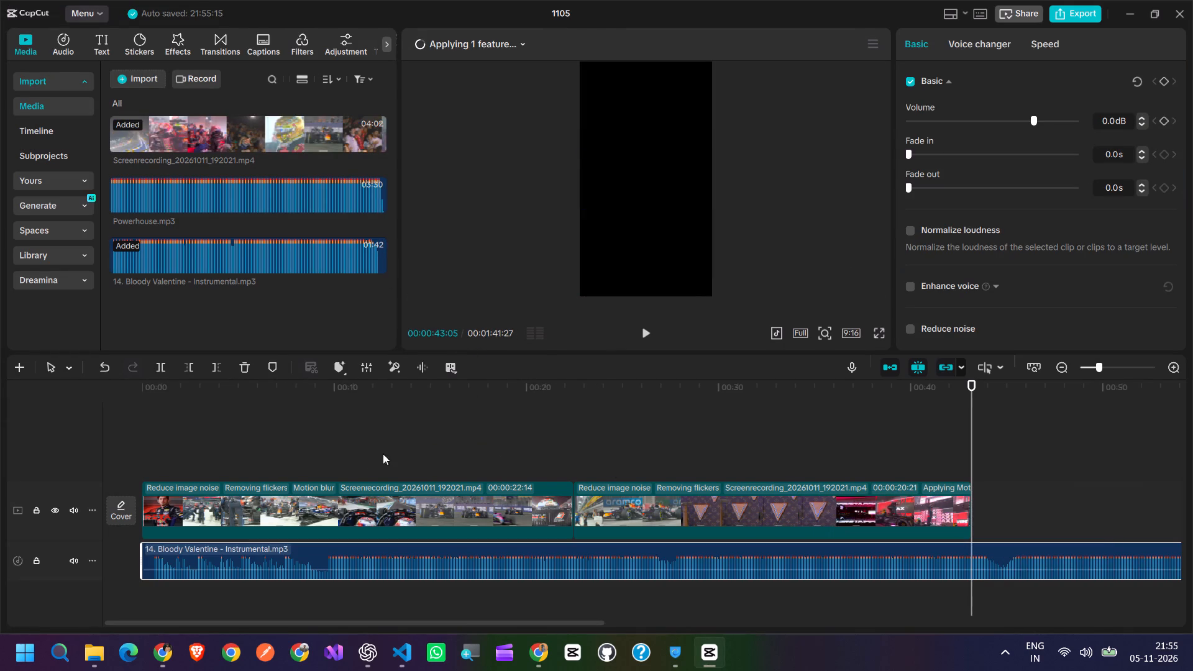
Play the sequence from 00:00, skip ahead to about 00:17, and review the new music until just past the last clip.
{"action": "left_click", "coordinate": [183, 443]}
{"action": "left_click_drag", "start_coordinate": [183, 443], "coordinate": [117, 452]}
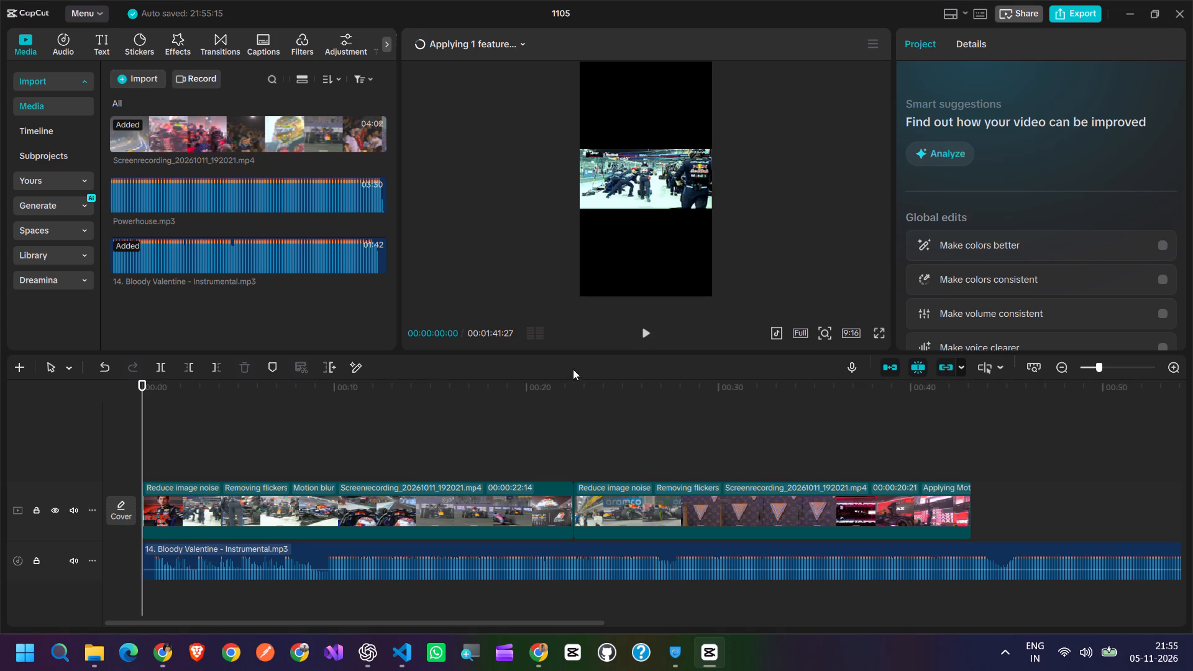
{"action": "left_click", "coordinate": [639, 328]}
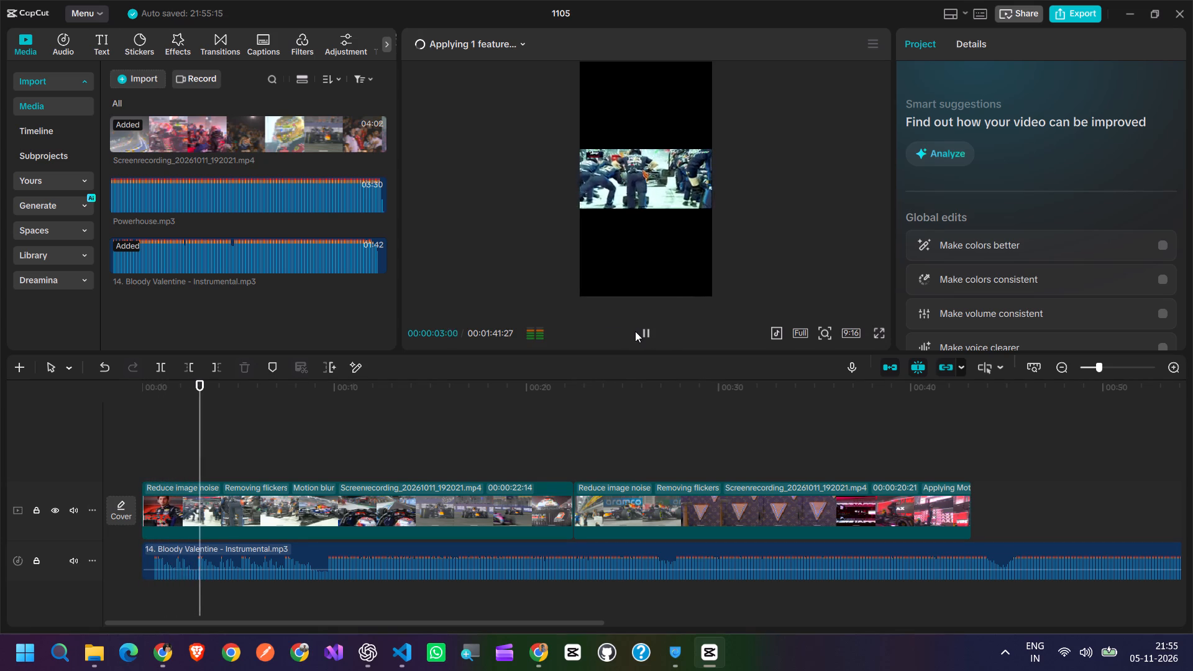
{"action": "left_click", "coordinate": [482, 412]}
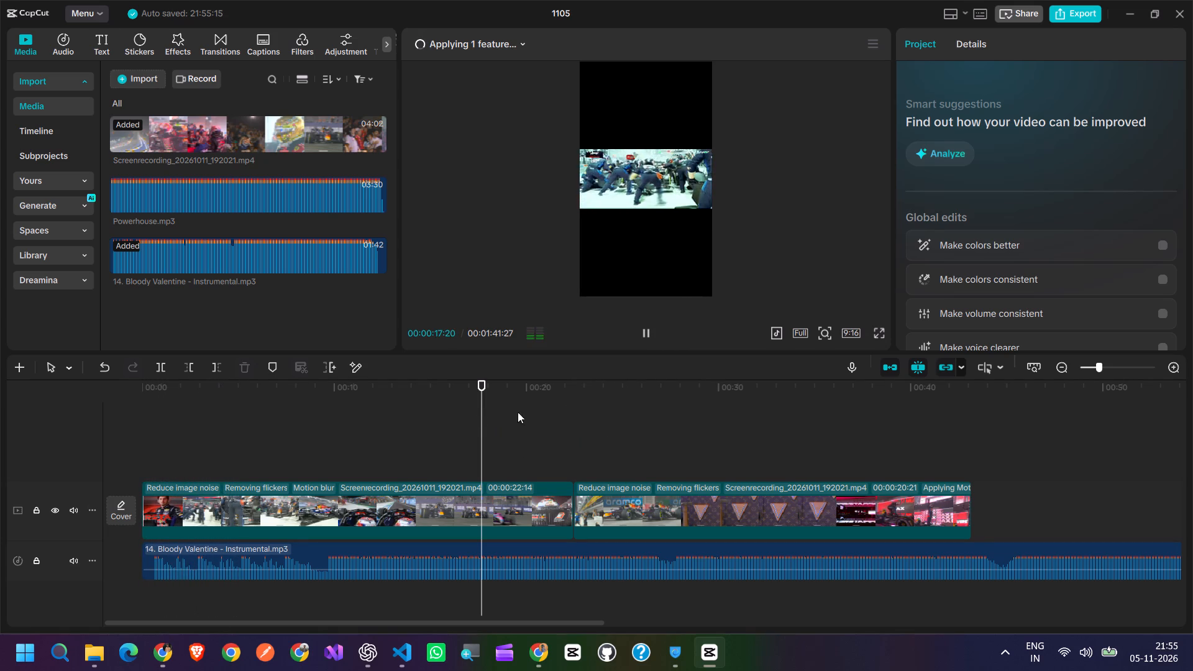
{"action": "left_click", "coordinate": [650, 336]}
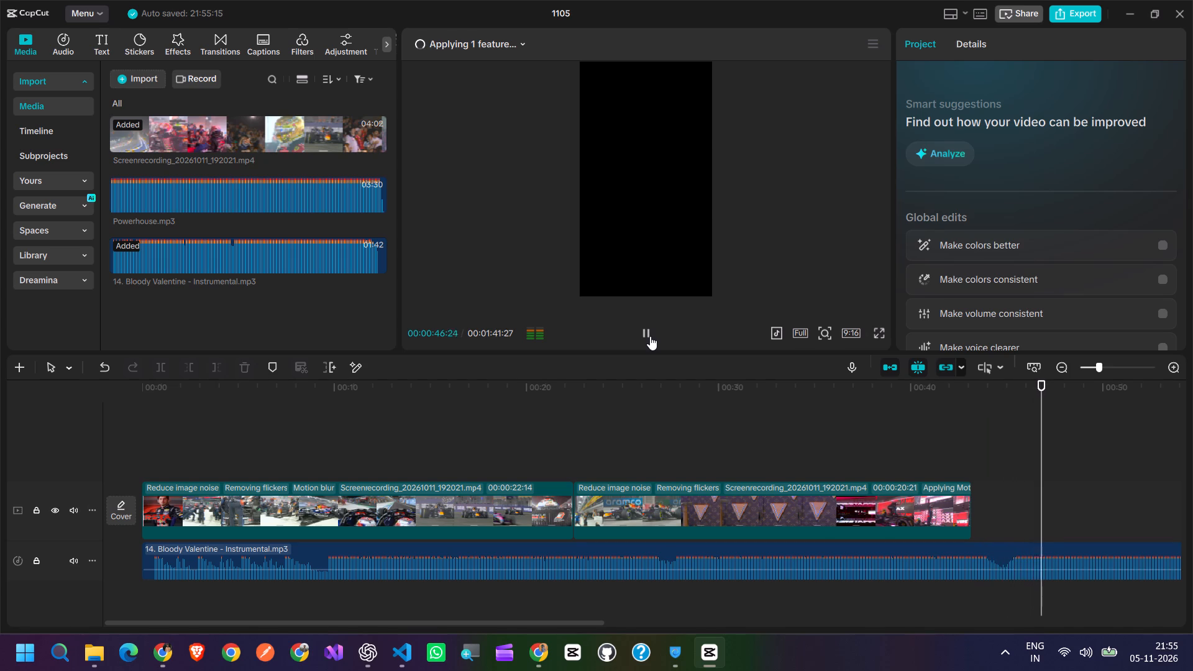
{"action": "left_click", "coordinate": [646, 334]}
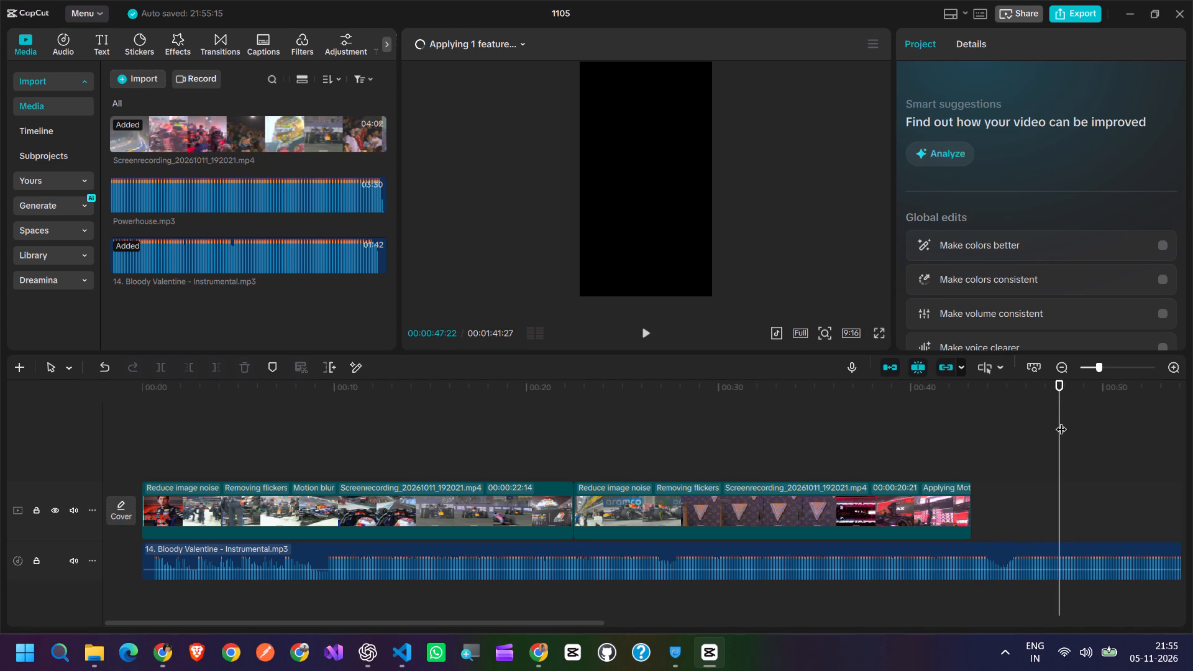
Sample the second clip's audio, trim off the Bloody Valentine audio before 00:00:26:13, and close the gap so the track starts at 00:00.
{"action": "left_click_drag", "start_coordinate": [1061, 421], "coordinate": [720, 440]}
{"action": "left_click", "coordinate": [644, 333]}
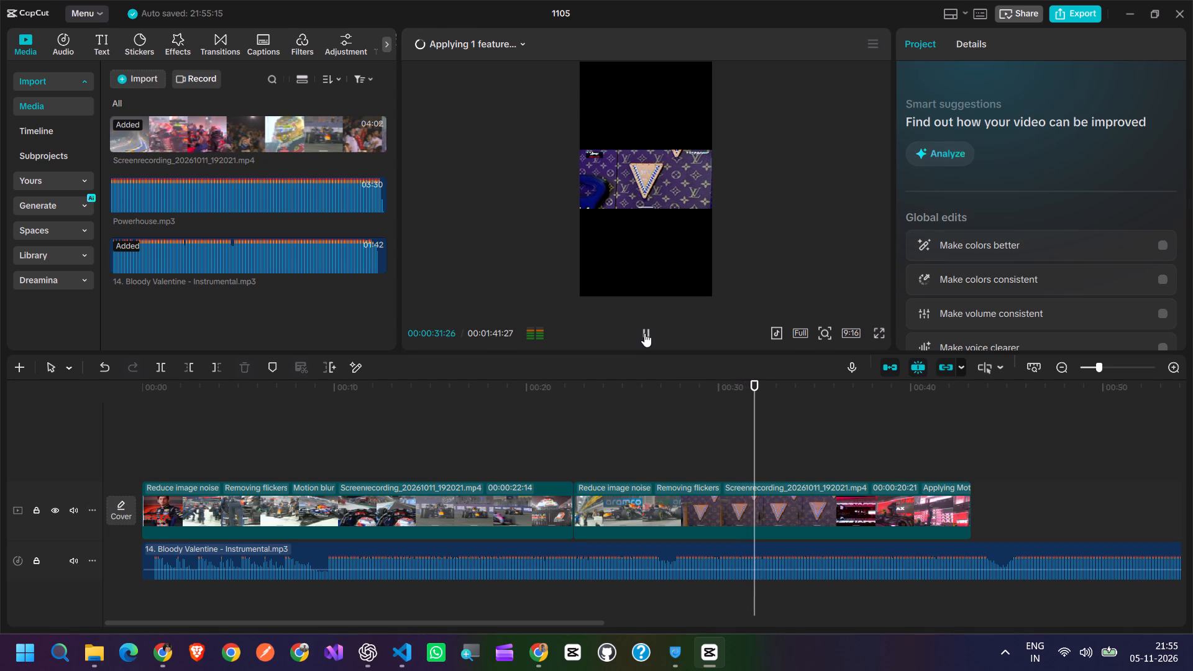
{"action": "left_click", "coordinate": [644, 333]}
{"action": "left_click", "coordinate": [616, 402]}
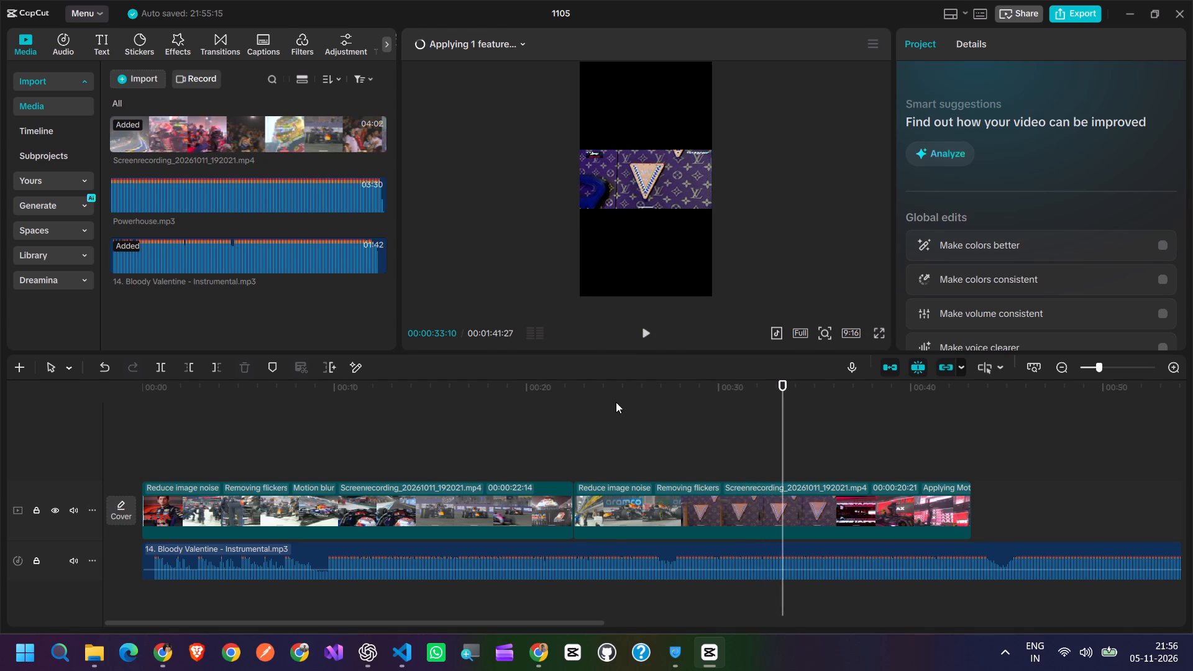
{"action": "left_click", "coordinate": [645, 331]}
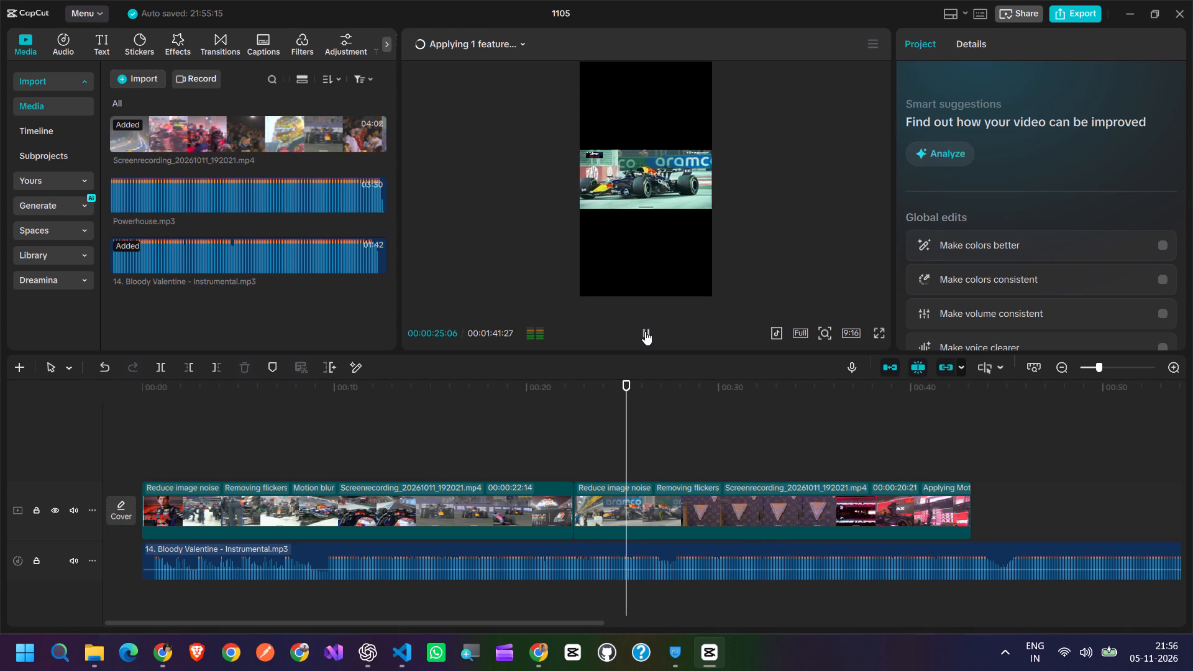
{"action": "left_click", "coordinate": [645, 331]}
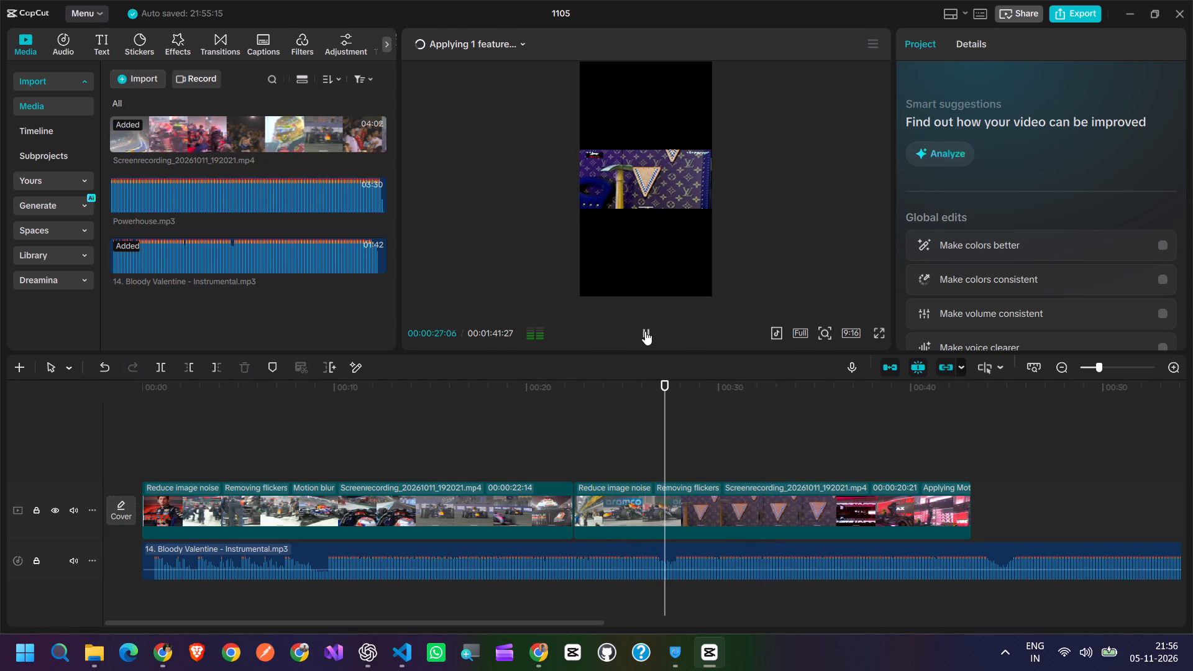
{"action": "left_click_drag", "start_coordinate": [662, 384], "coordinate": [650, 386]}
{"action": "left_click", "coordinate": [551, 557]}
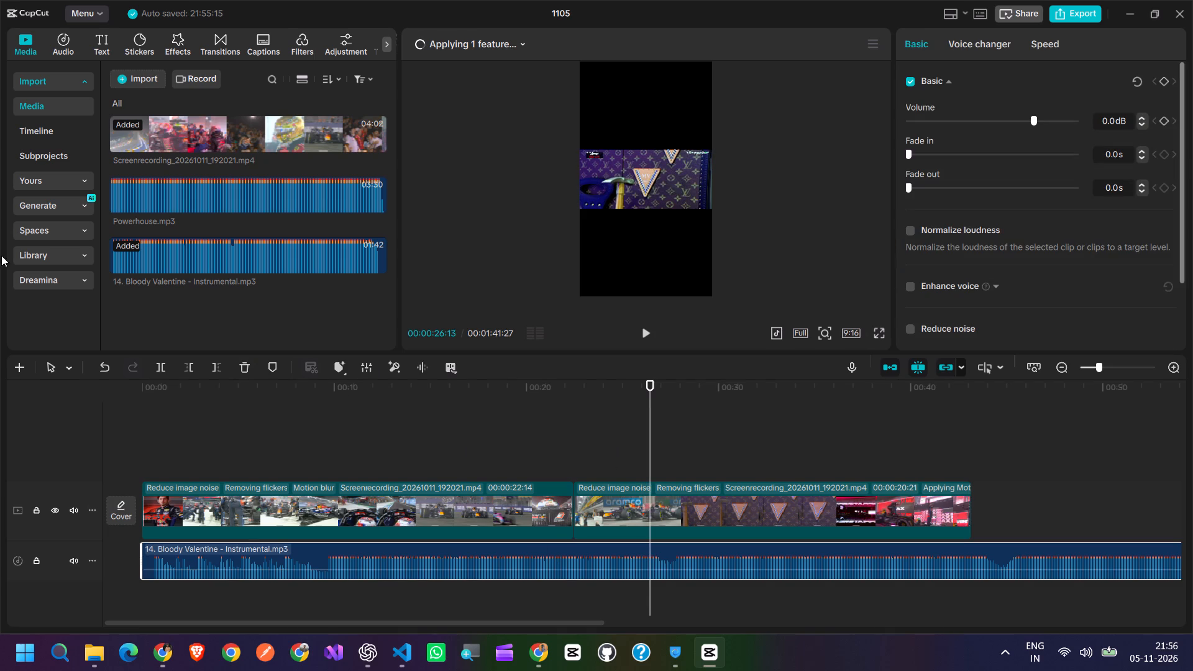
{"action": "left_click", "coordinate": [187, 368]}
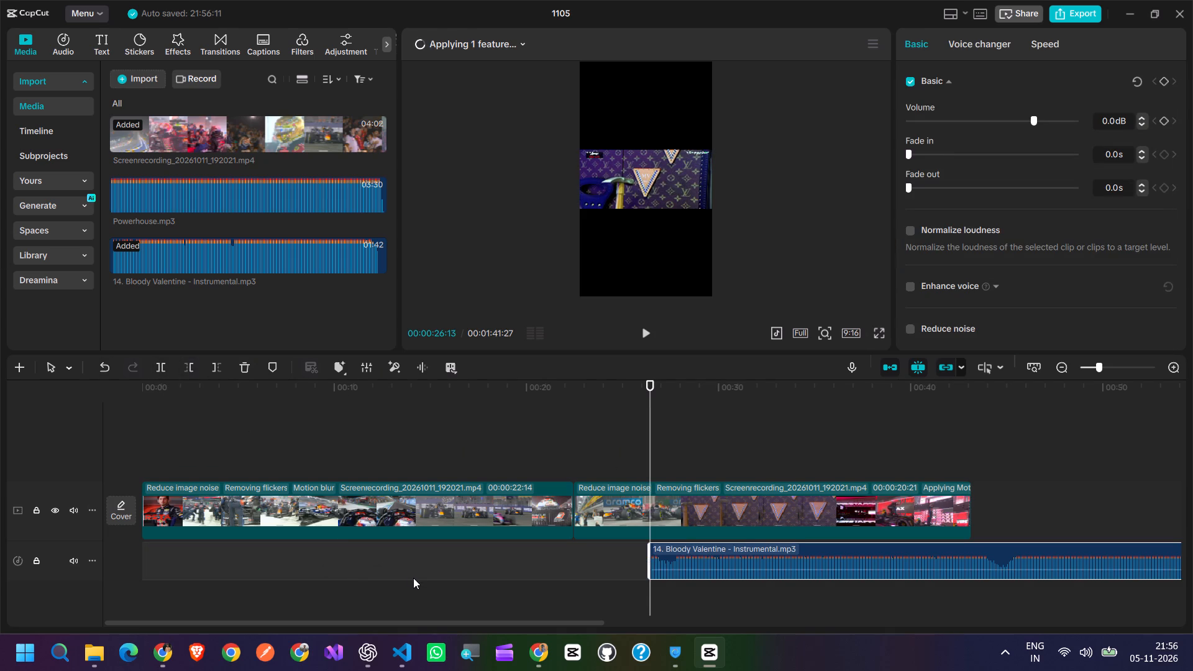
{"action": "right_click", "coordinate": [413, 578]}
{"action": "left_click", "coordinate": [455, 518]}
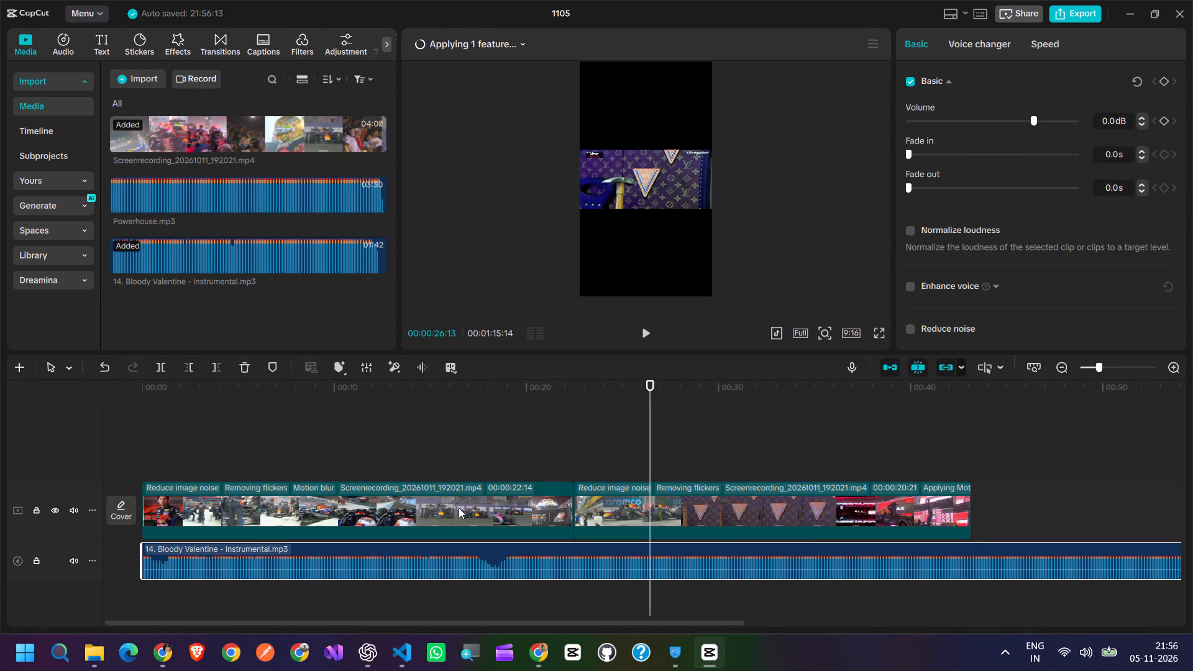
Play the sequence from 00:00 to about 00:40 to review the video with the trimmed music.
{"action": "left_click", "coordinate": [150, 447]}
{"action": "left_click_drag", "start_coordinate": [147, 446], "coordinate": [130, 451]}
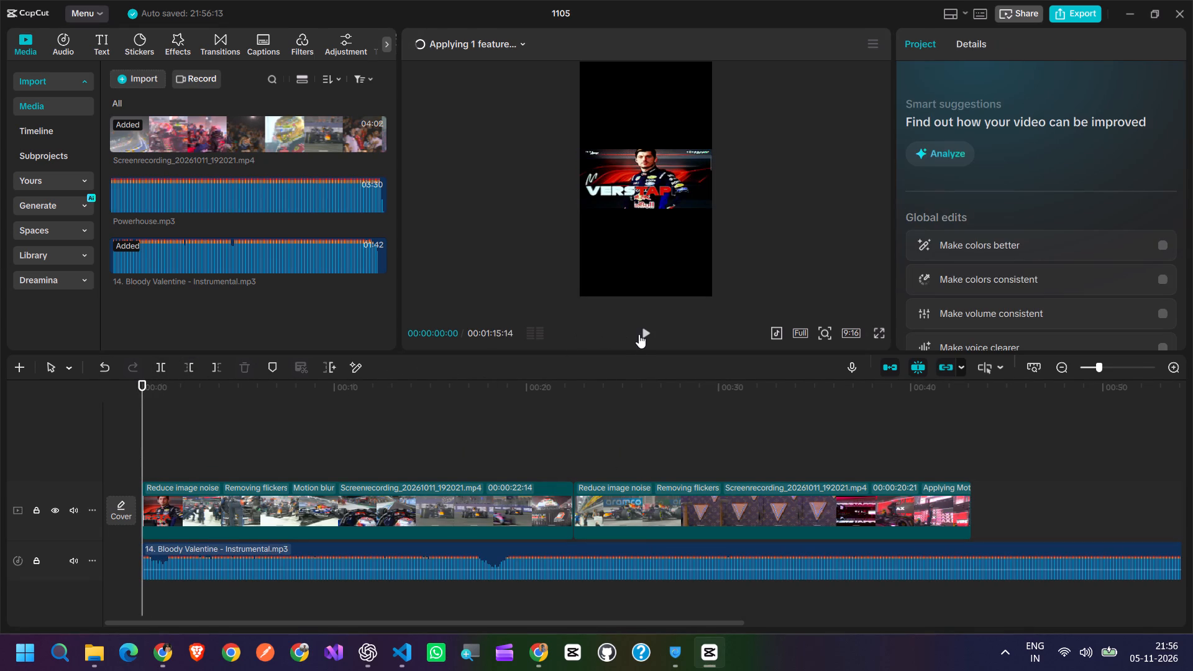
{"action": "left_click", "coordinate": [644, 330]}
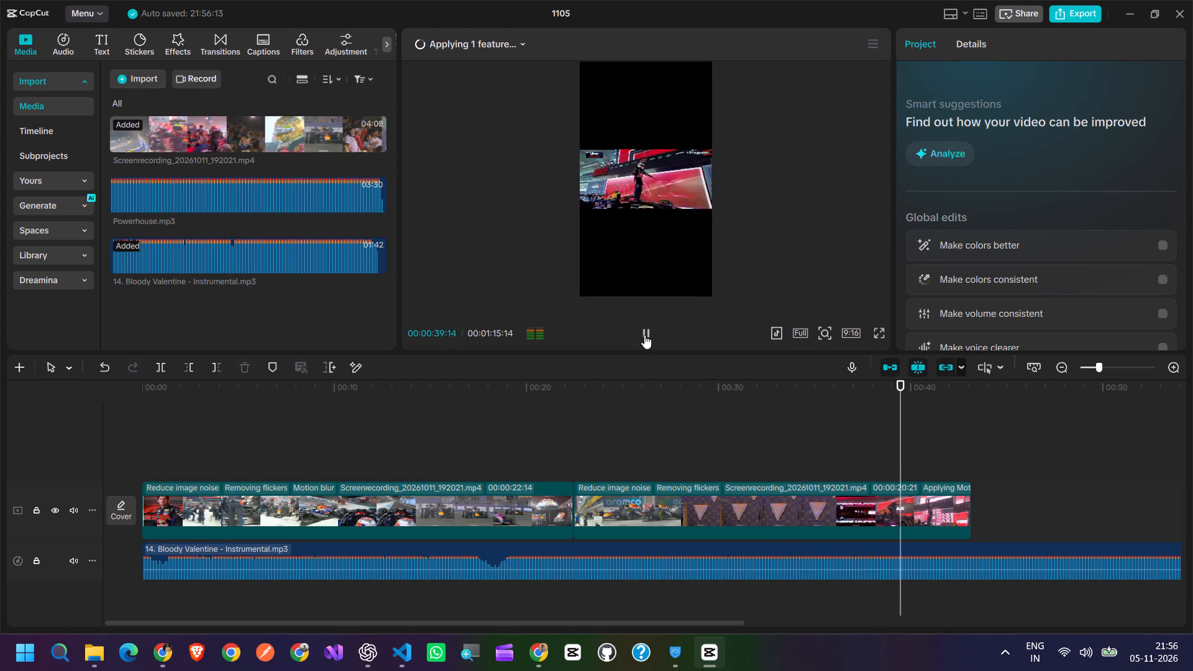
{"action": "left_click", "coordinate": [645, 334]}
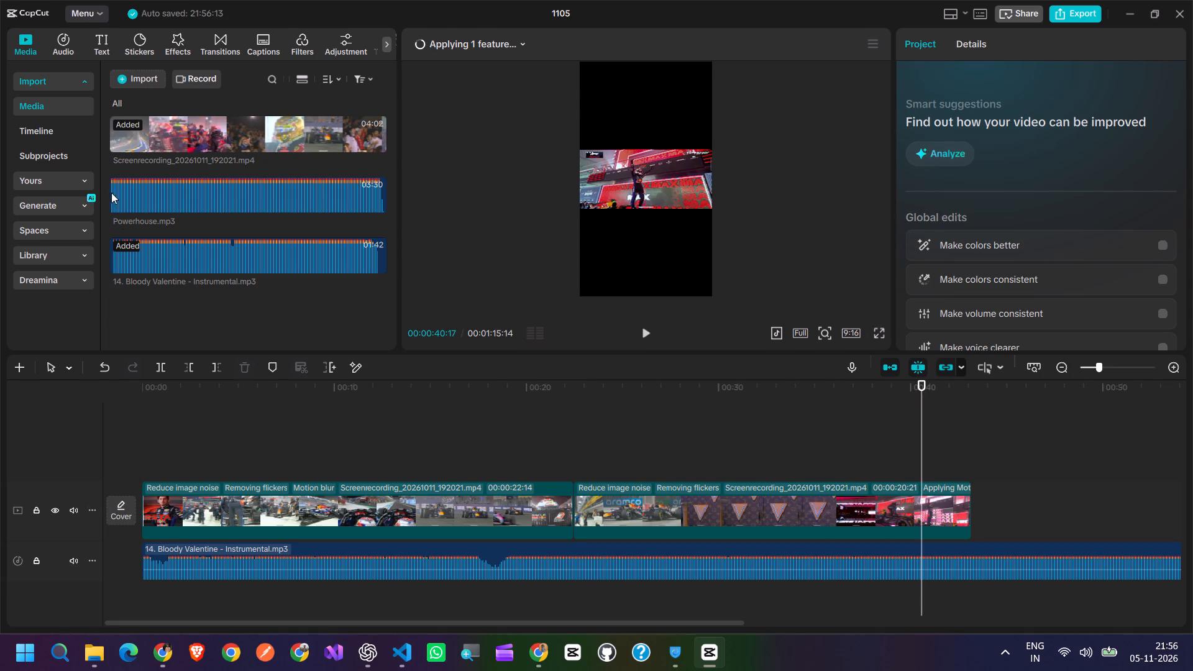
Create a new empty timeline in the project.
{"action": "left_click", "coordinate": [21, 367]}
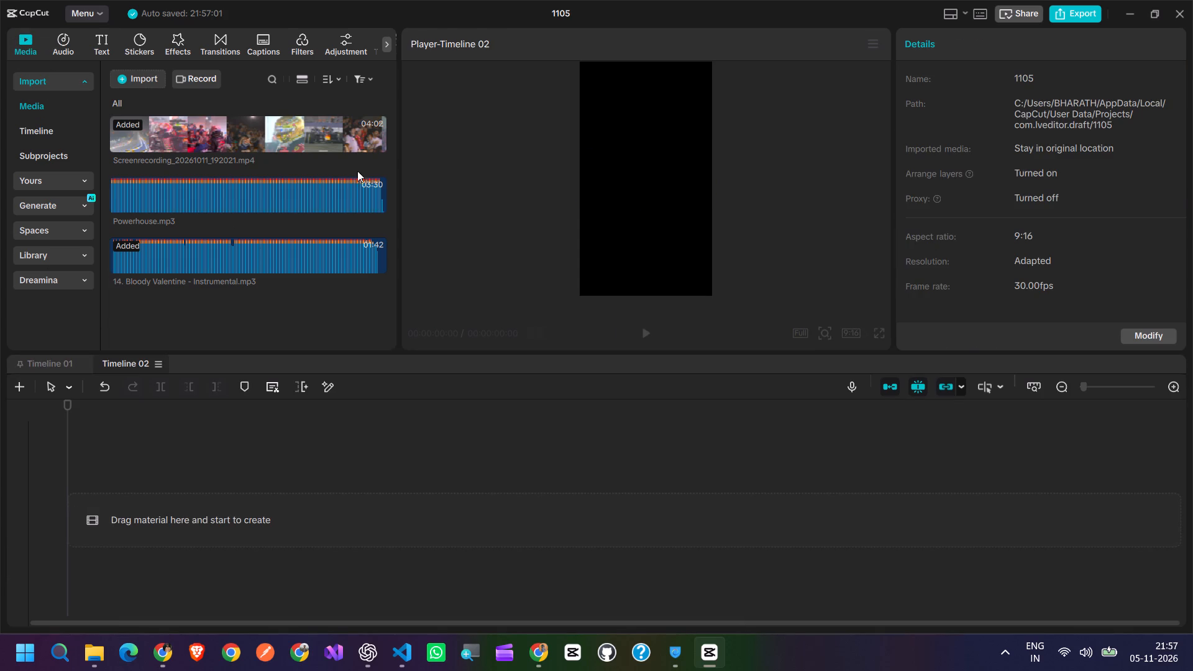
Add Screenrecording_20261011_192021.mp4 to Timeline 02, extract its audio, and delete the extracted audio track.
{"action": "left_click", "coordinate": [377, 142]}
{"action": "right_click", "coordinate": [337, 531]}
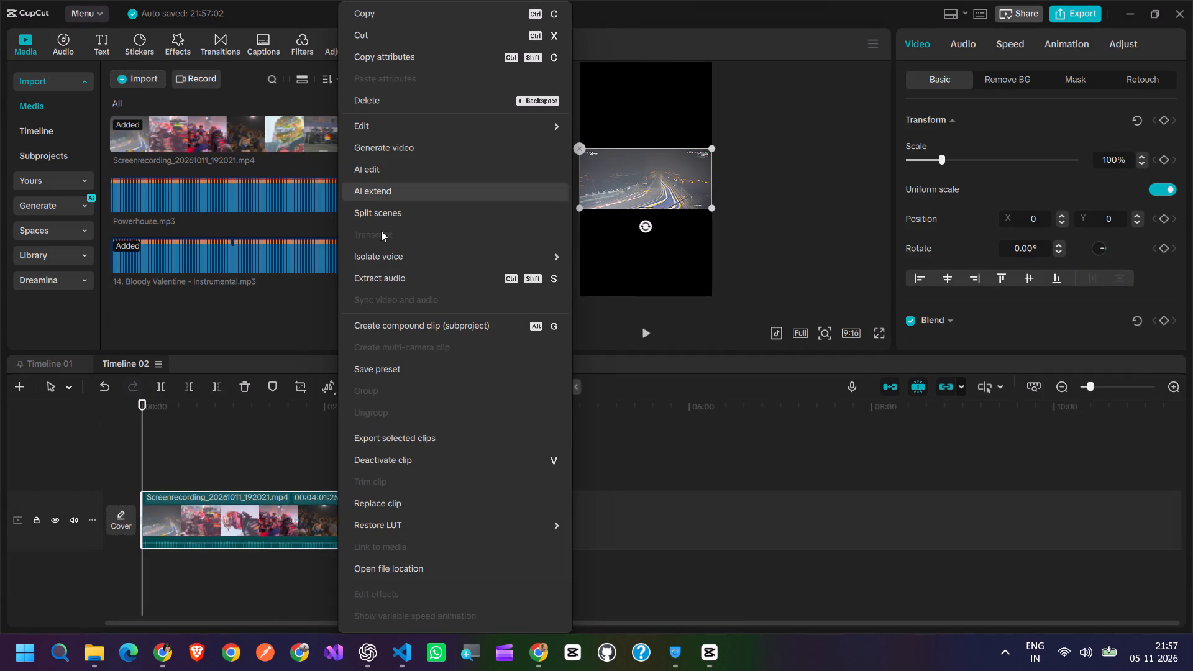
{"action": "left_click", "coordinate": [389, 274]}
{"action": "left_click", "coordinate": [286, 564]}
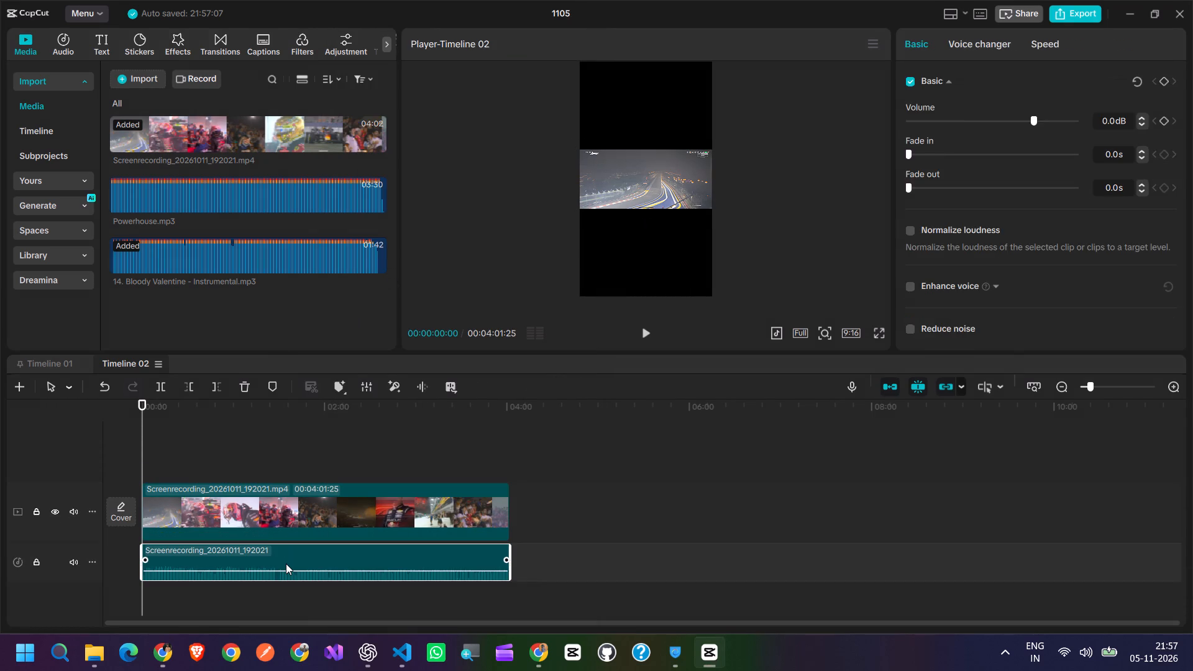
{"action": "key", "text": "BackSpace"}
Skim the first minute of the screen recording and play its opening from 00:00 to find usable footage.
{"action": "scroll", "coordinate": [200, 512], "scroll_direction": "up", "scroll_amount": 13, "text": "ctrl"}
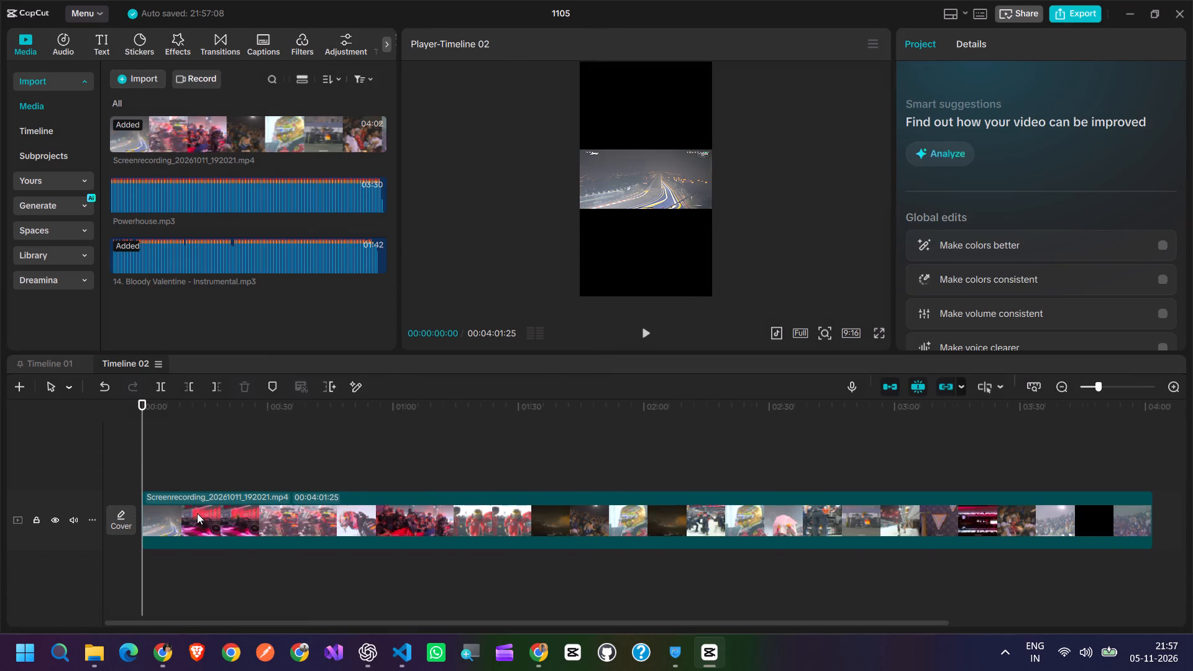
{"action": "left_click", "coordinate": [370, 475]}
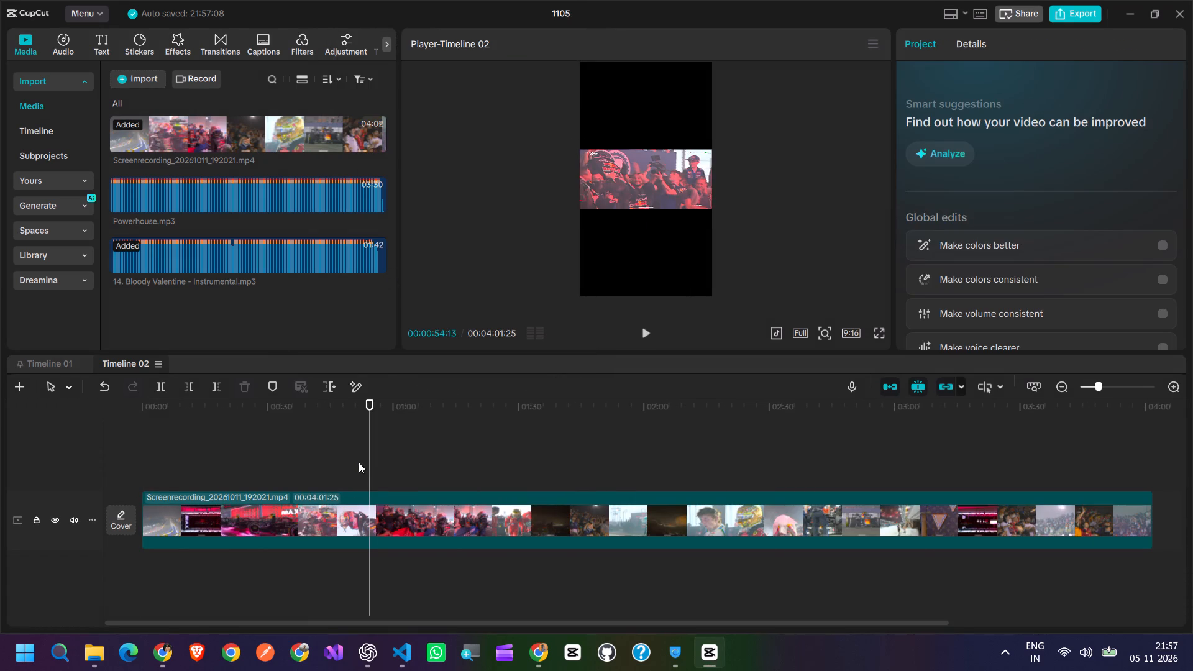
{"action": "left_click_drag", "start_coordinate": [368, 461], "coordinate": [234, 474]}
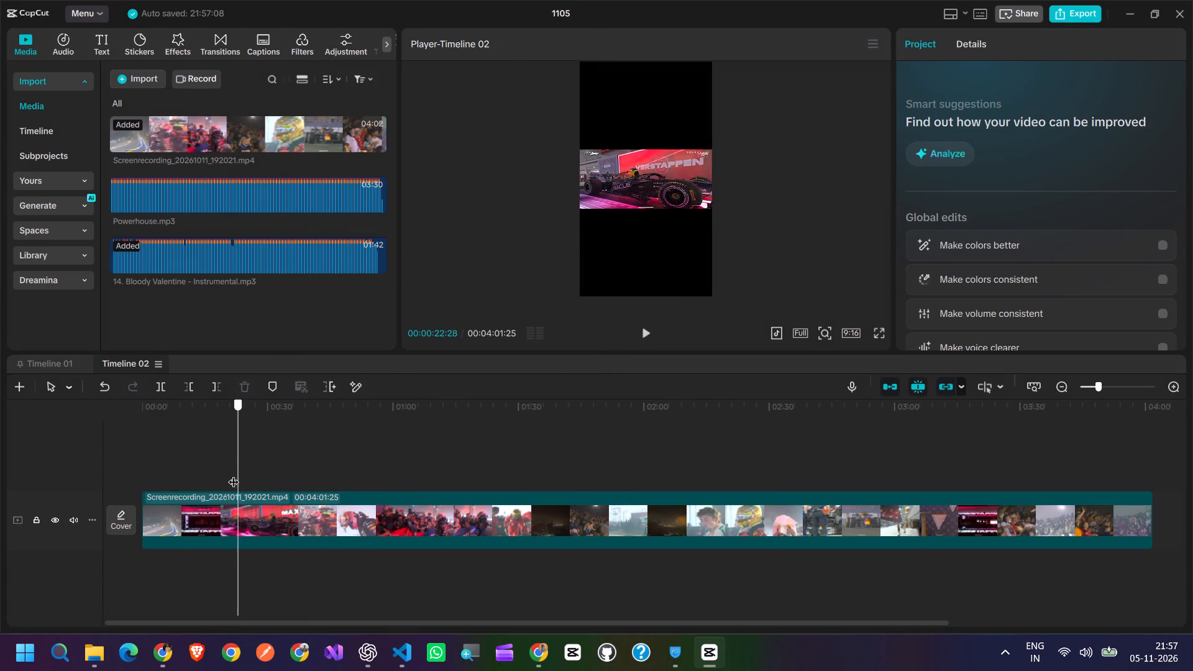
{"action": "left_click_drag", "start_coordinate": [234, 474], "coordinate": [184, 473]}
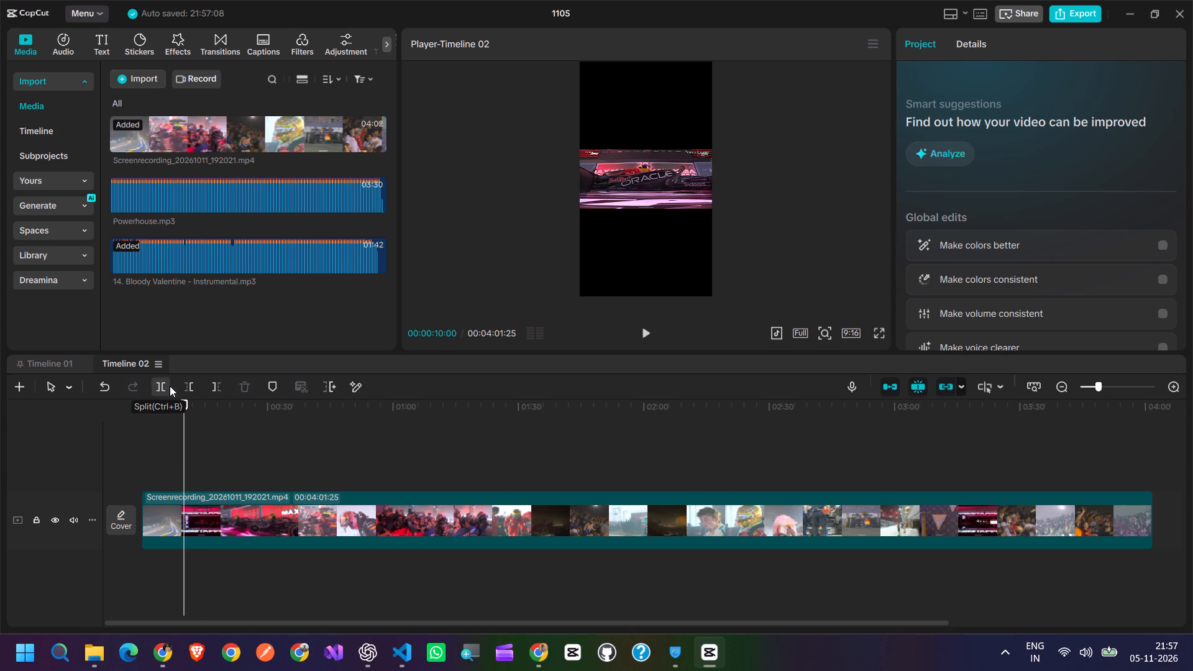
{"action": "left_click", "coordinate": [172, 462]}
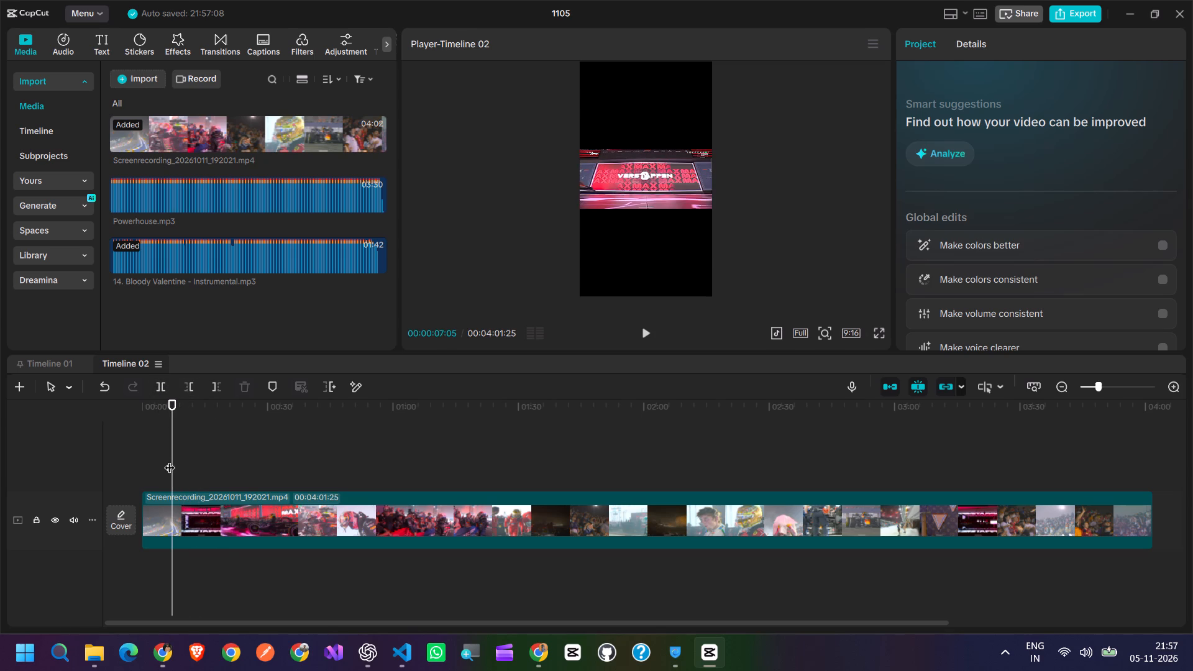
{"action": "left_click_drag", "start_coordinate": [170, 460], "coordinate": [116, 470]}
{"action": "left_click", "coordinate": [646, 332]}
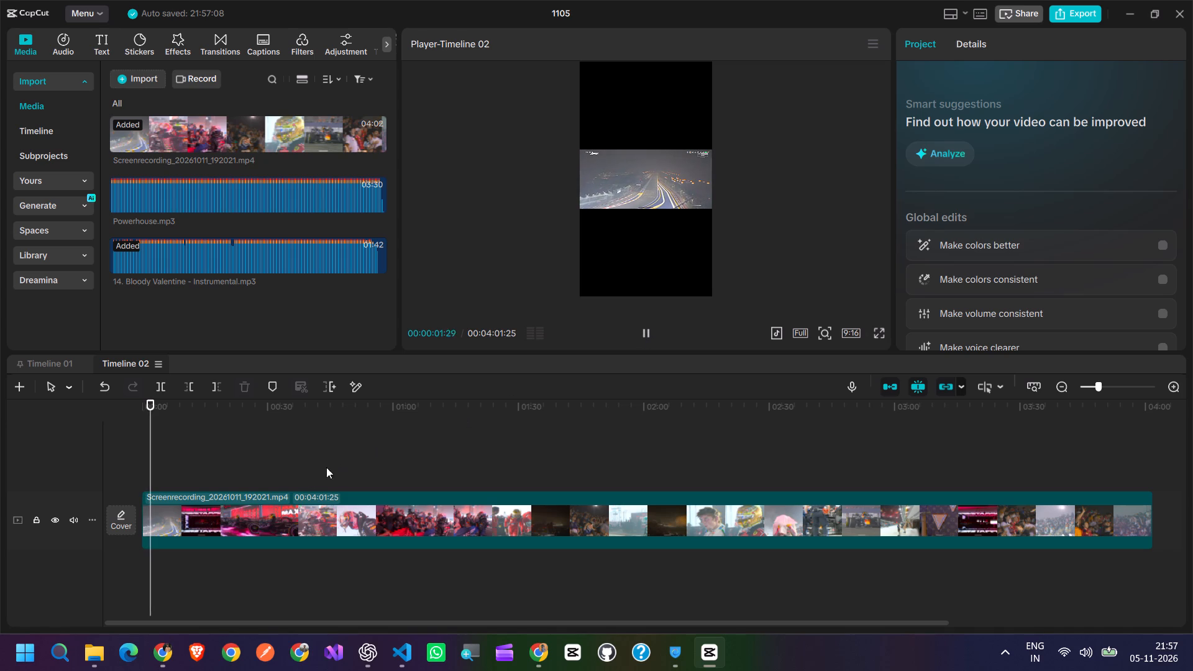
{"action": "scroll", "coordinate": [232, 506], "scroll_direction": "up", "scroll_amount": 11, "text": "ctrl"}
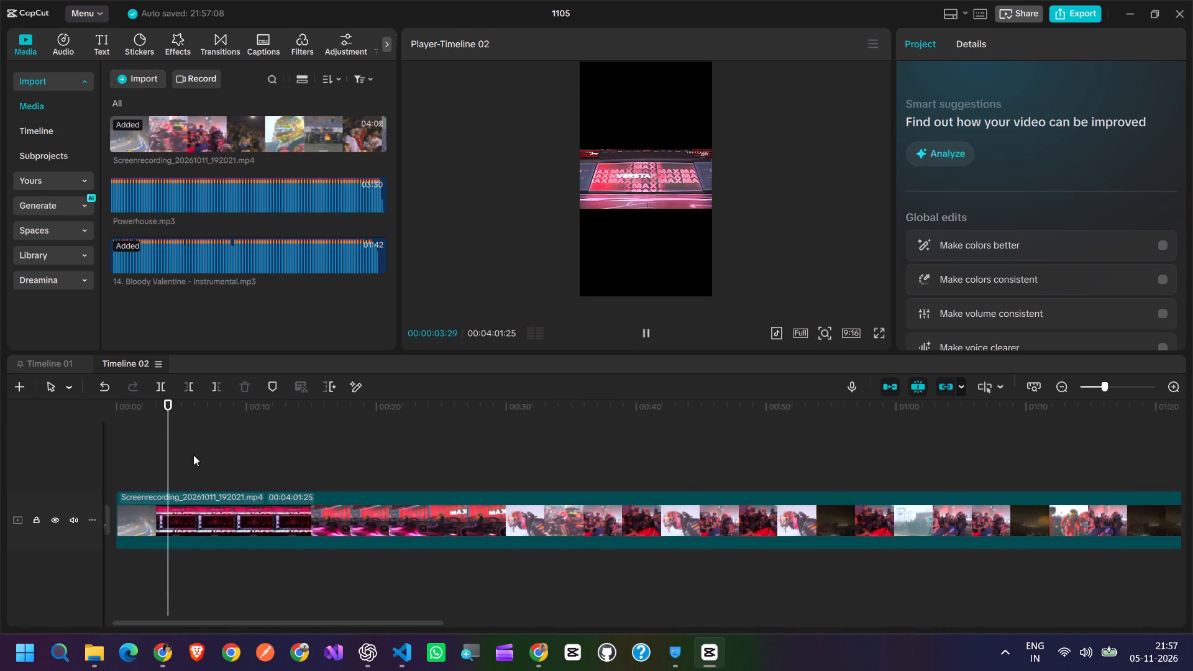
{"action": "scroll", "coordinate": [181, 426], "scroll_direction": "up", "scroll_amount": 1}
Split the screen recording at 00:00:26:03 and 00:00:33:19, and delete the section between the cuts.
{"action": "left_click_drag", "start_coordinate": [180, 426], "coordinate": [383, 449]}
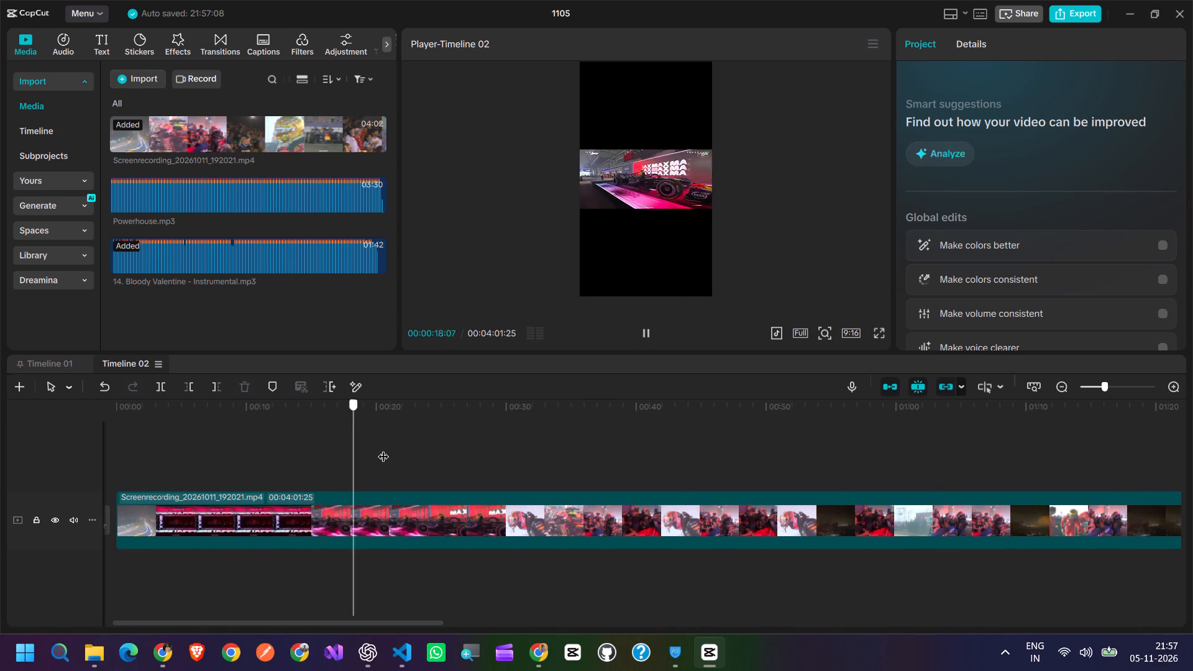
{"action": "left_click_drag", "start_coordinate": [383, 449], "coordinate": [723, 480]}
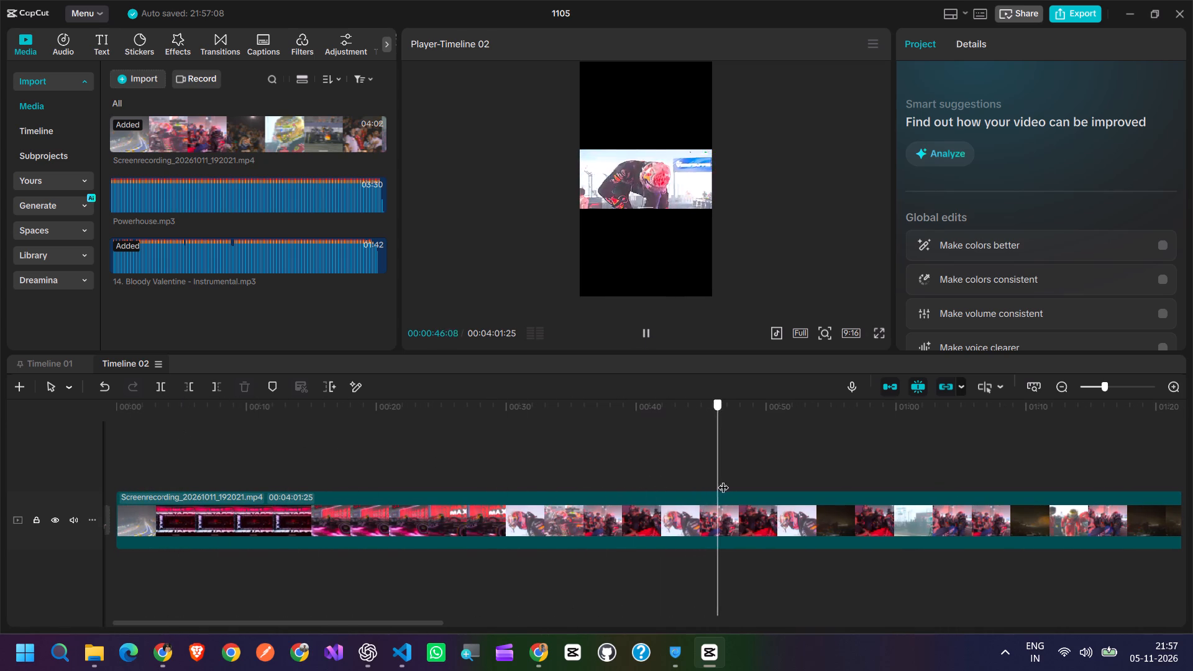
{"action": "left_click_drag", "start_coordinate": [723, 480], "coordinate": [501, 483]}
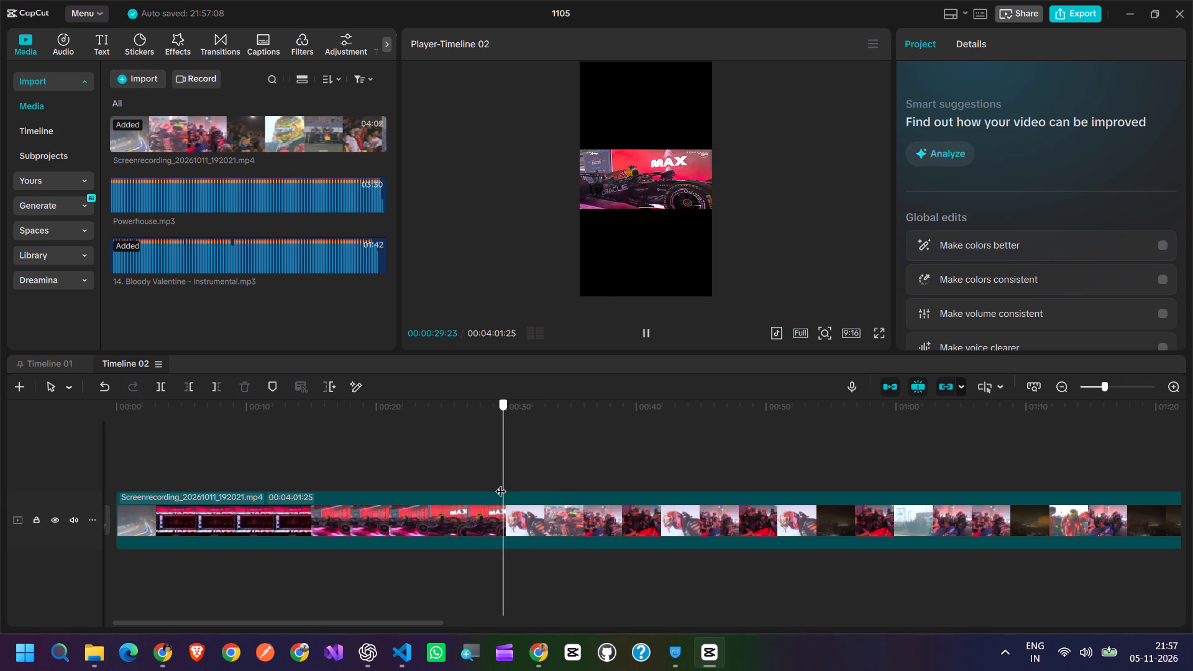
{"action": "left_click_drag", "start_coordinate": [501, 483], "coordinate": [460, 486]}
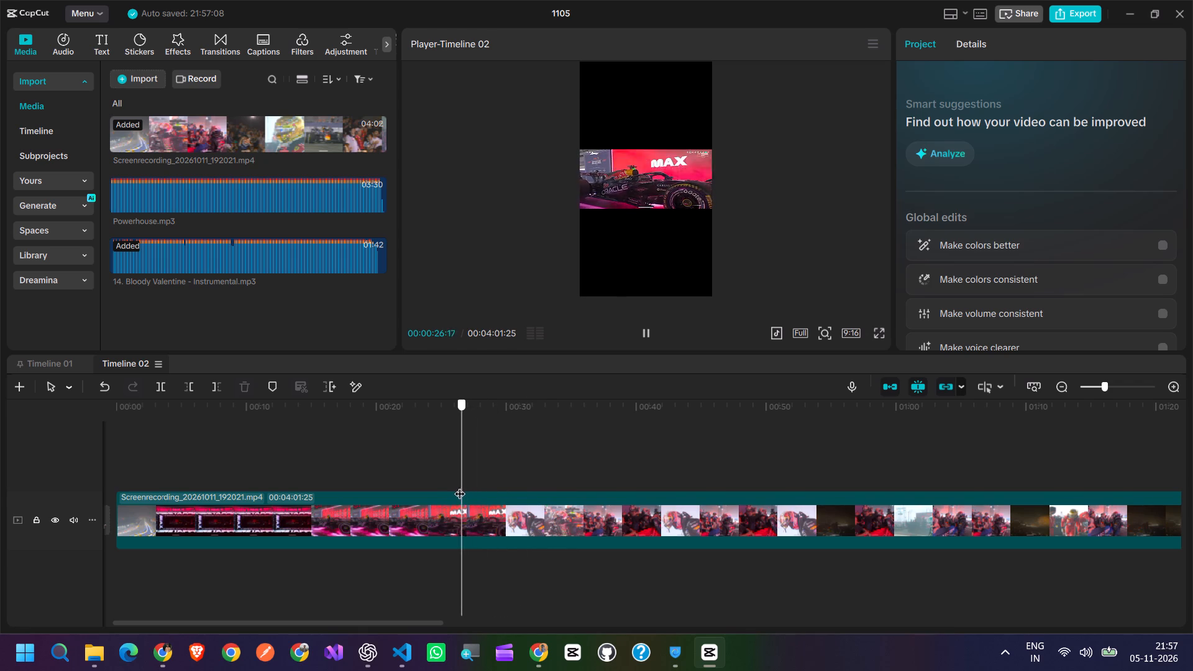
{"action": "left_click_drag", "start_coordinate": [460, 486], "coordinate": [455, 486]}
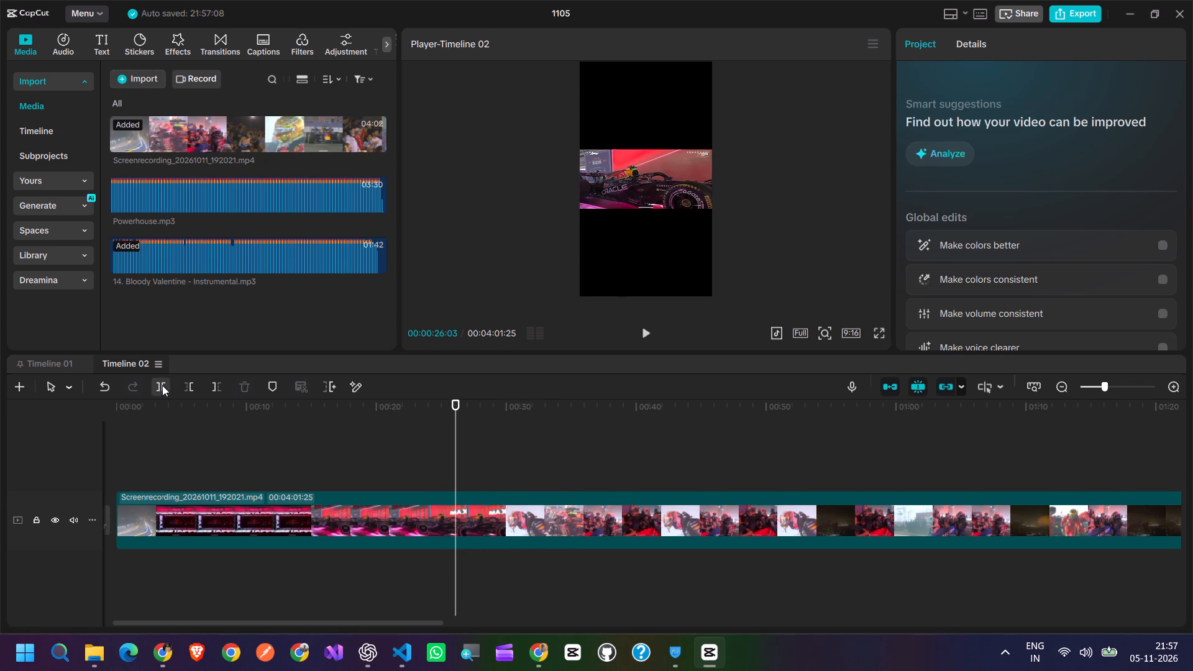
{"action": "left_click", "coordinate": [162, 385]}
{"action": "left_click_drag", "start_coordinate": [457, 449], "coordinate": [514, 451]}
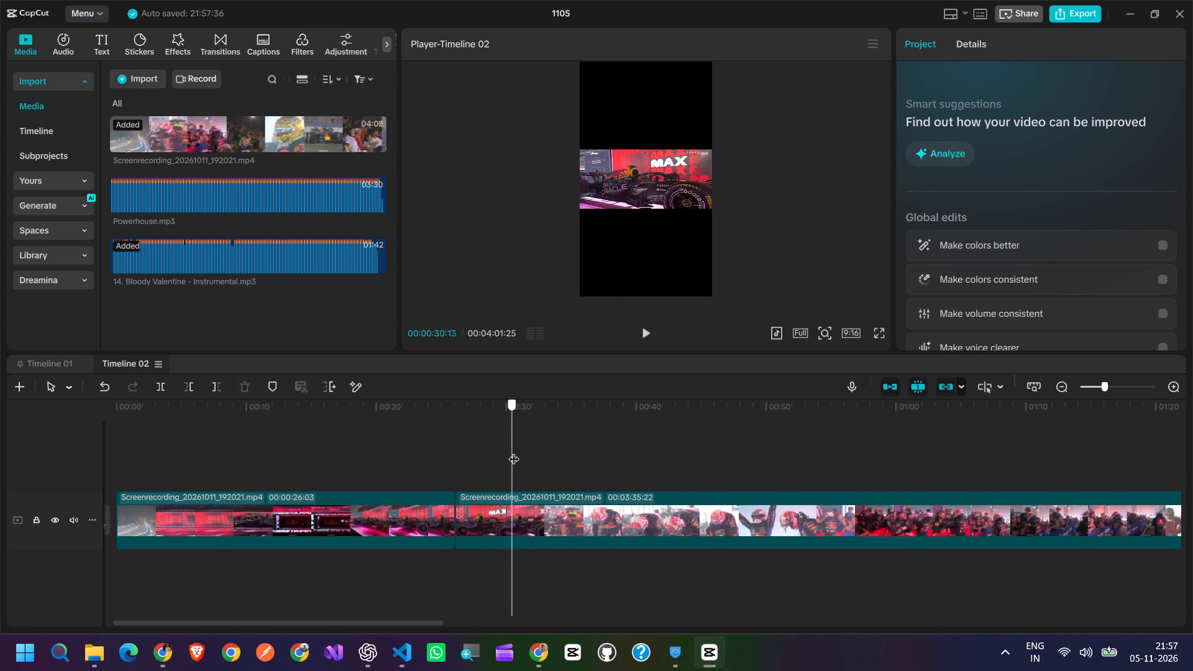
{"action": "left_click_drag", "start_coordinate": [514, 451], "coordinate": [554, 457]}
{"action": "left_click", "coordinate": [162, 393]}
{"action": "left_click", "coordinate": [509, 508]}
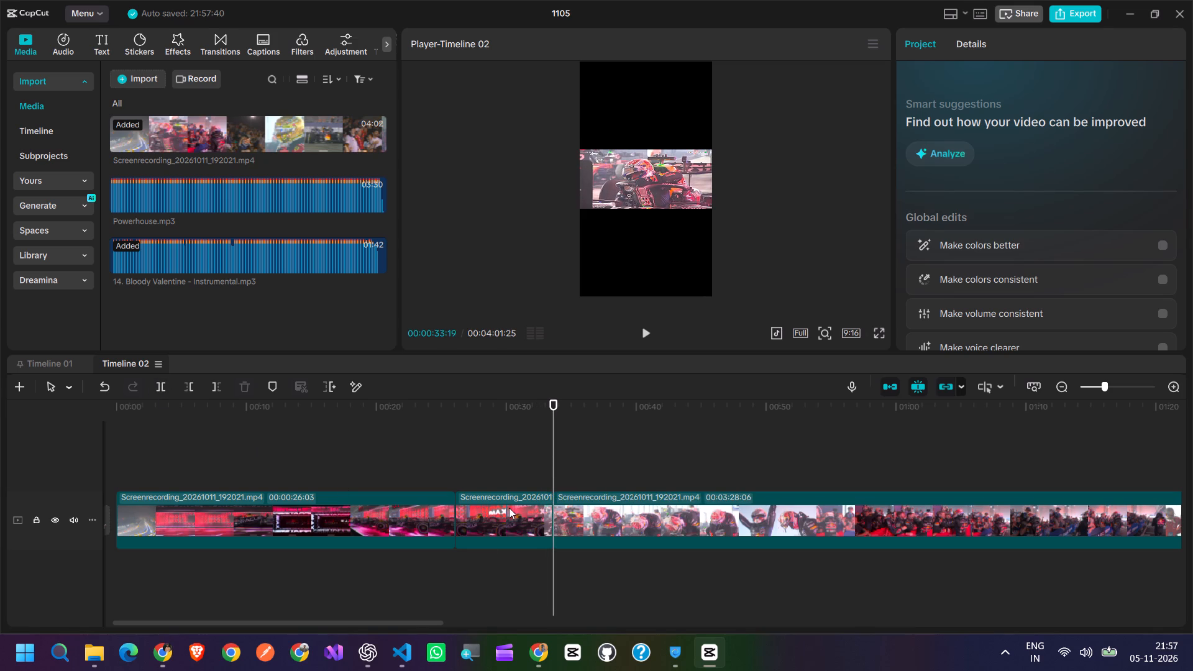
{"action": "key", "text": "BackSpace"}
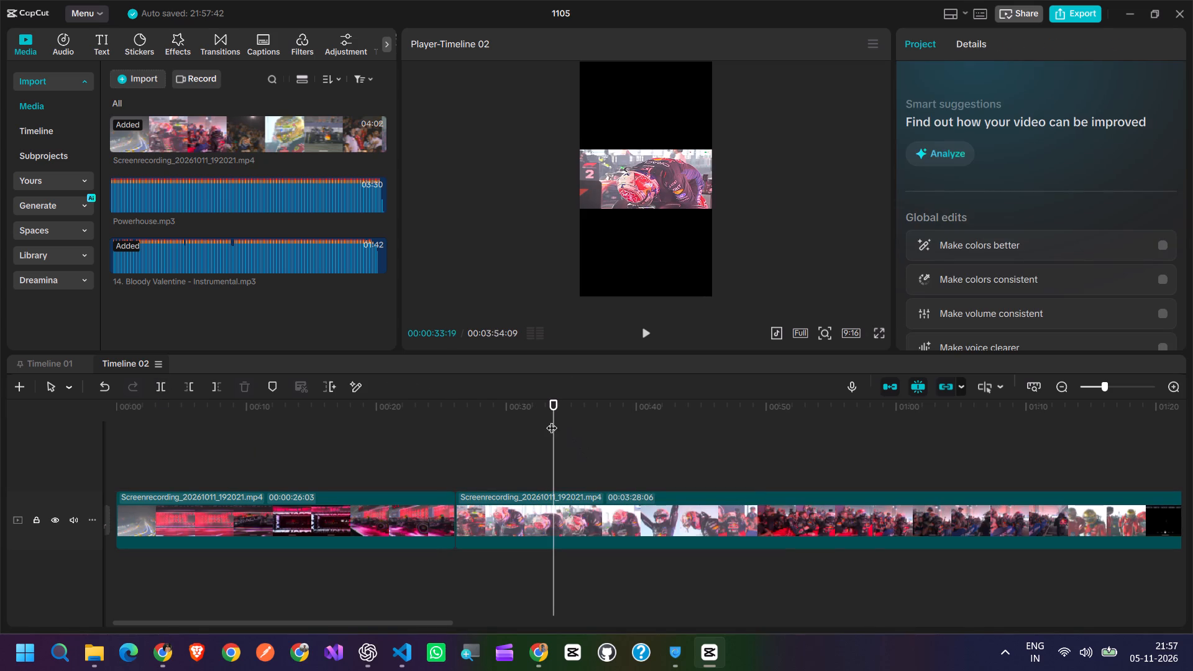
Split the second clip at 00:01:08:21, by the shot of the driver walking past the celebrating team.
{"action": "left_click_drag", "start_coordinate": [552, 419], "coordinate": [725, 446]}
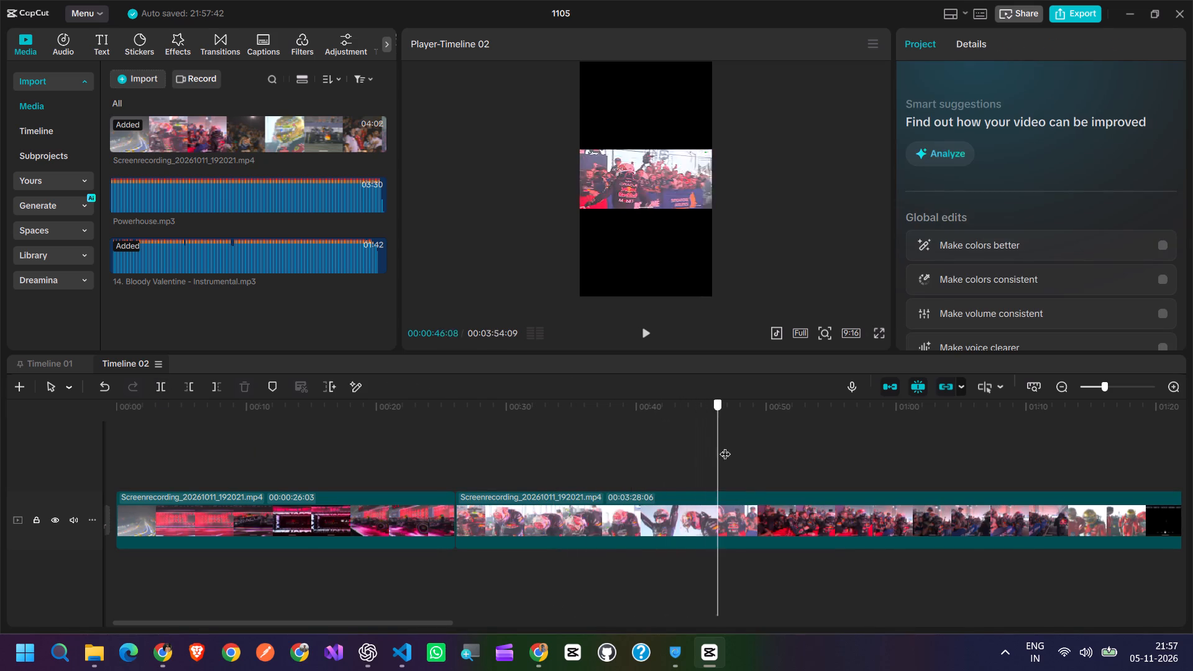
{"action": "left_click_drag", "start_coordinate": [725, 446], "coordinate": [871, 460]}
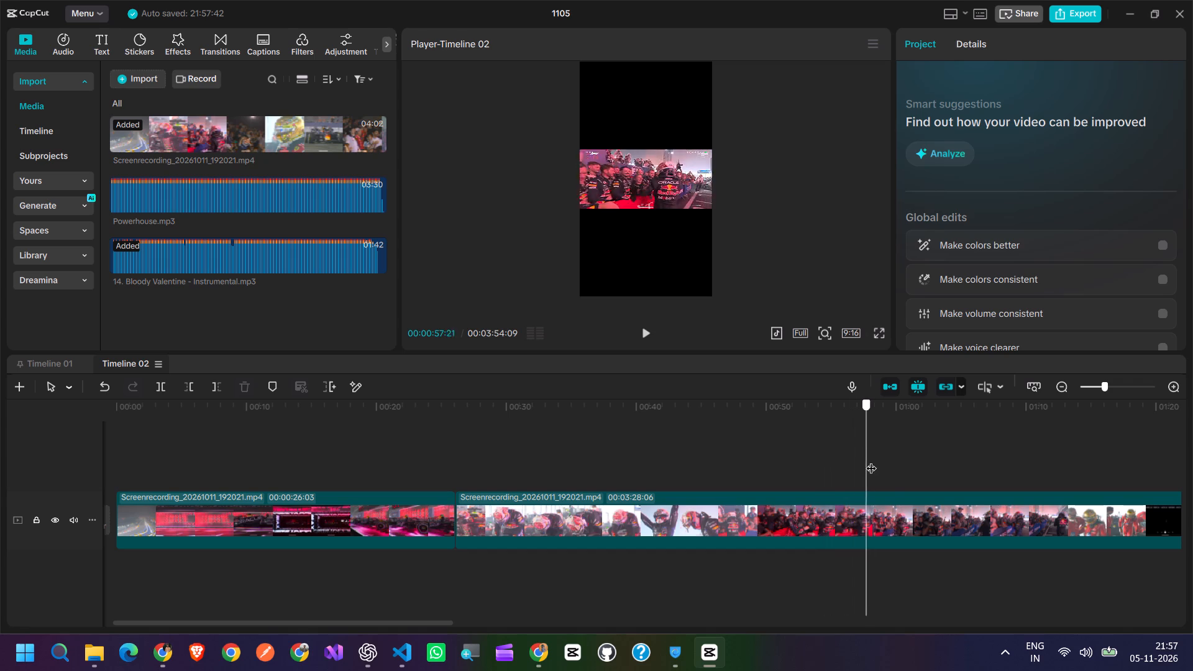
{"action": "left_click_drag", "start_coordinate": [871, 460], "coordinate": [977, 468]}
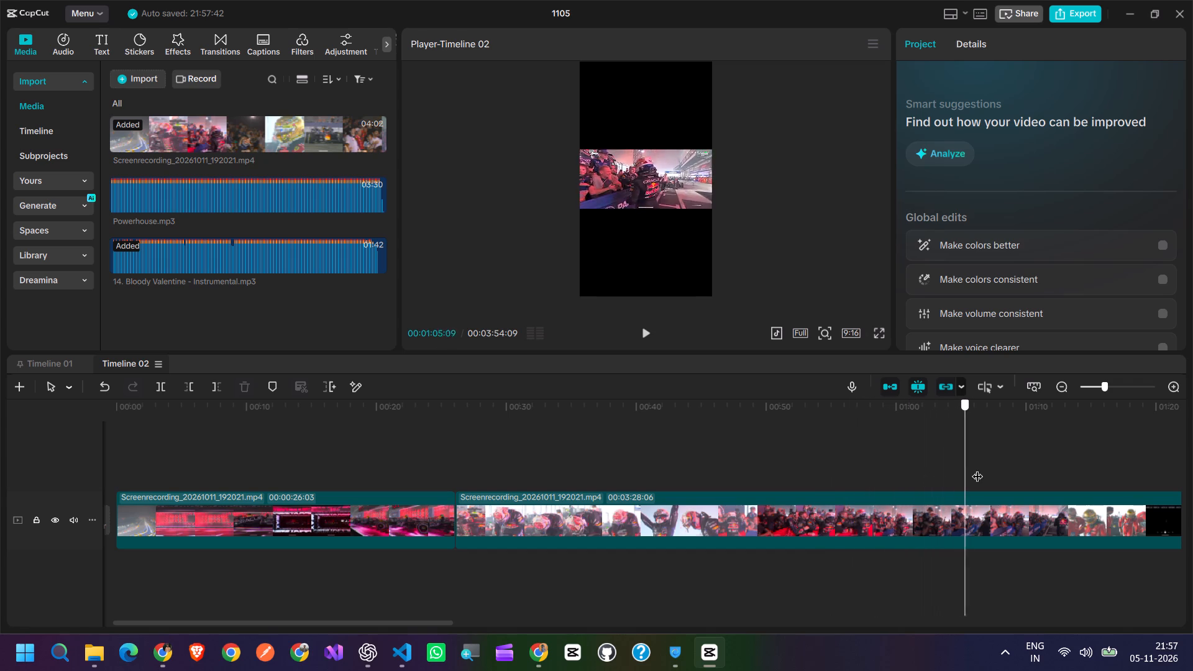
{"action": "left_click_drag", "start_coordinate": [977, 468], "coordinate": [999, 472]}
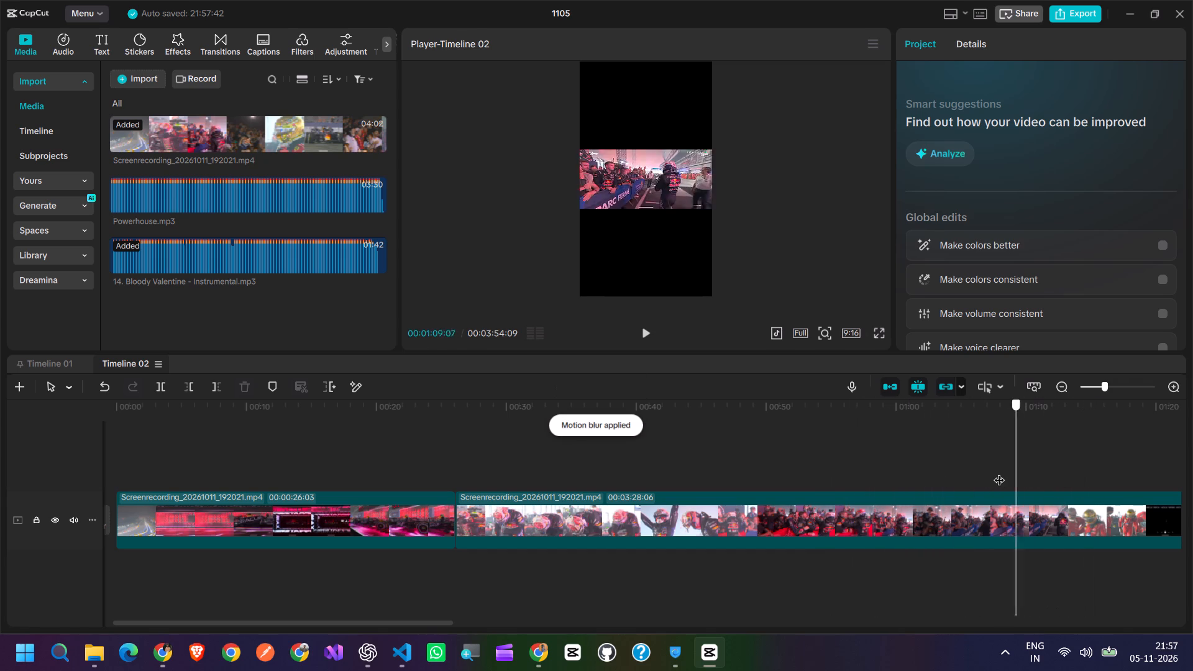
{"action": "left_click_drag", "start_coordinate": [999, 472], "coordinate": [1014, 486]}
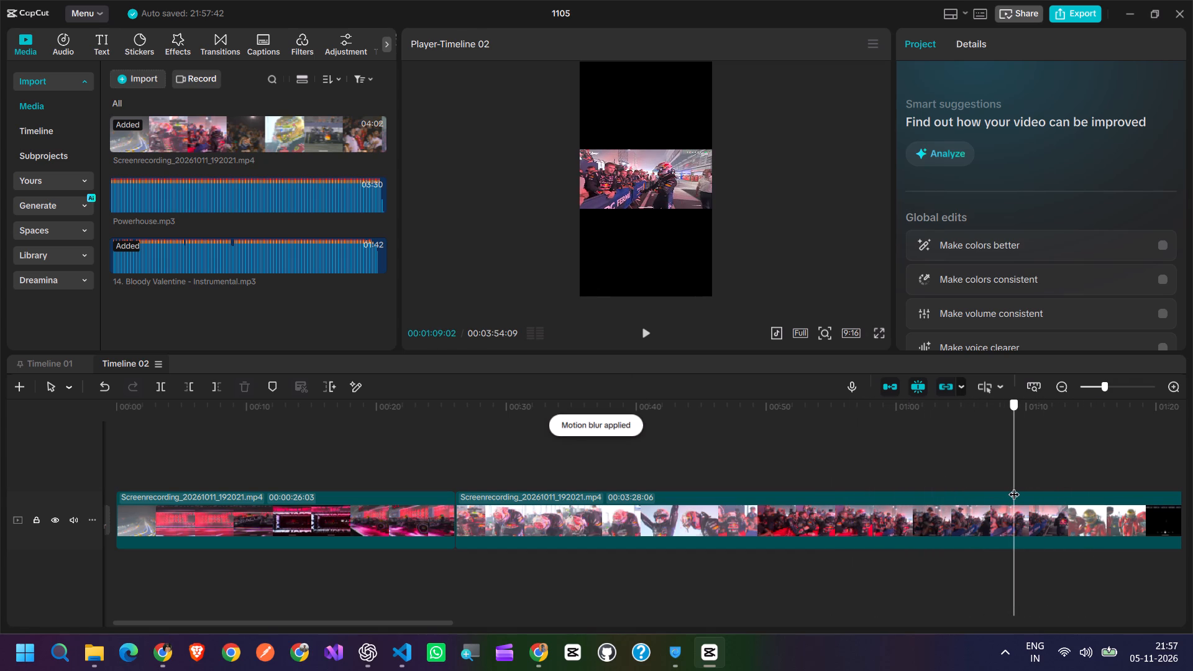
{"action": "left_click_drag", "start_coordinate": [1014, 486], "coordinate": [1009, 488]}
{"action": "left_click", "coordinate": [155, 386]}
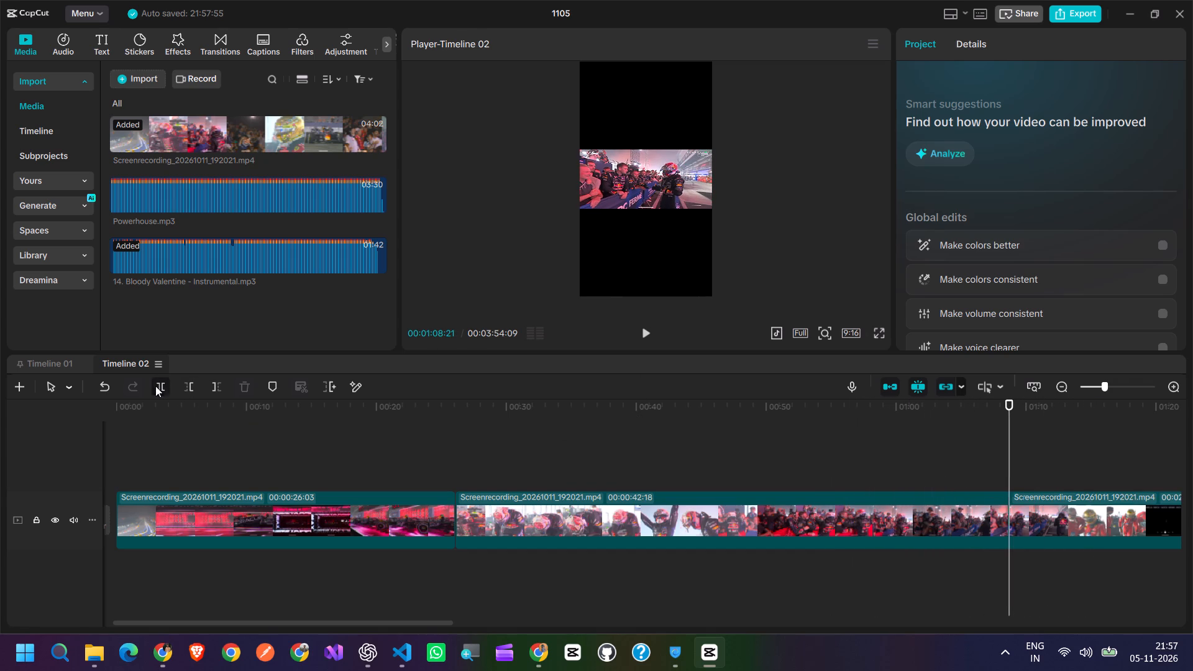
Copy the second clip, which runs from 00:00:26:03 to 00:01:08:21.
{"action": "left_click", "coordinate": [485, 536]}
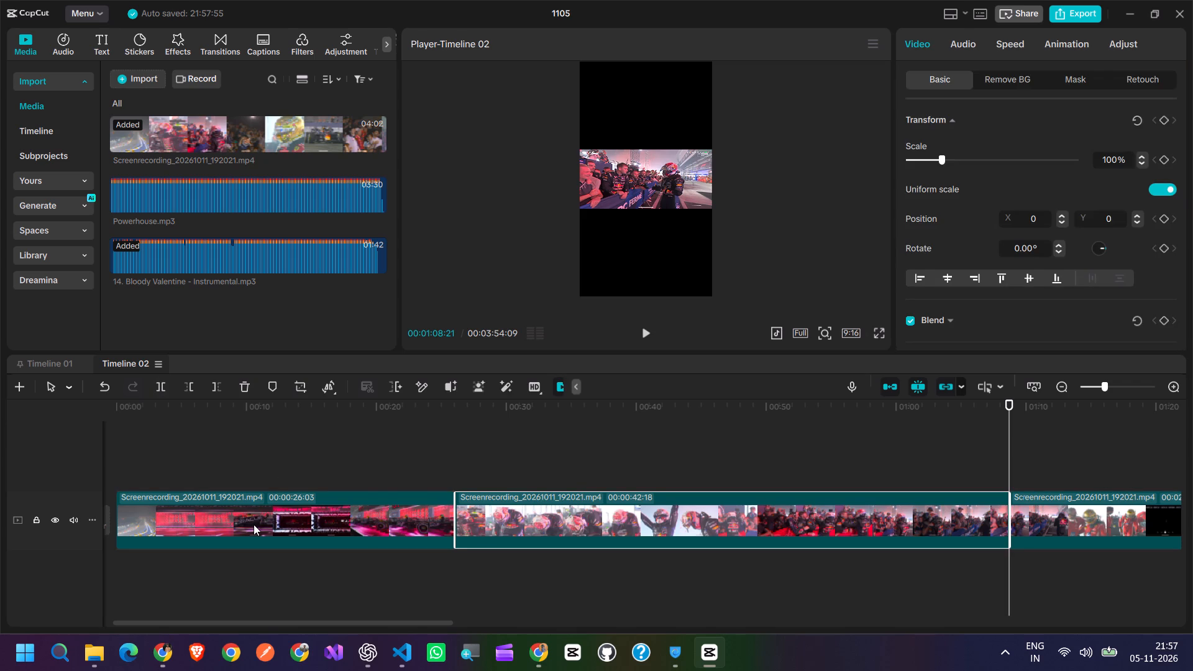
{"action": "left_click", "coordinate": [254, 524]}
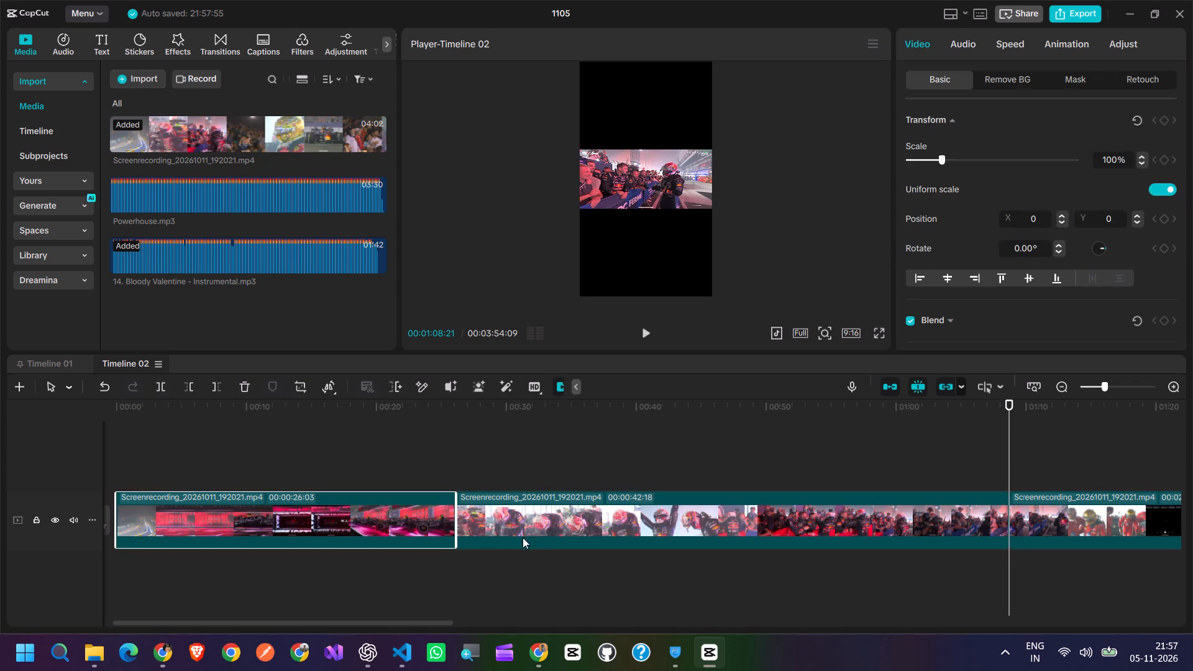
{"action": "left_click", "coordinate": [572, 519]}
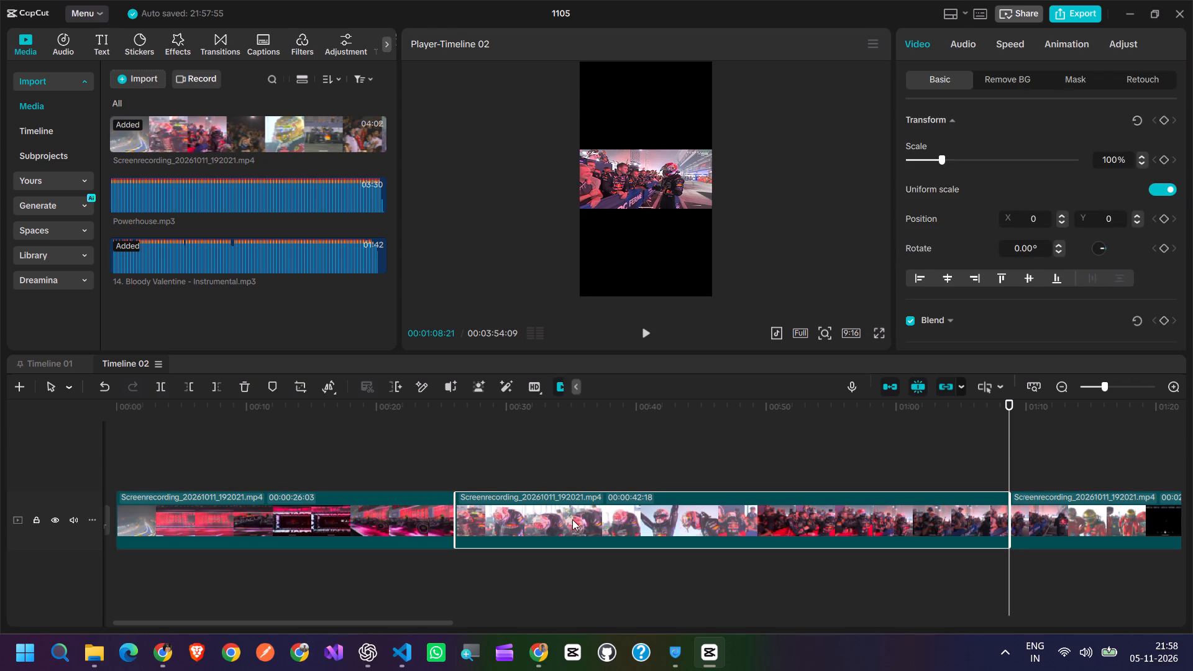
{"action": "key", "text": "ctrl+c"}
Trim off the start of the first clip before 00:00:04:20, where the red VERSTAPPEN screen shows.
{"action": "left_click", "coordinate": [403, 475]}
{"action": "left_click_drag", "start_coordinate": [403, 475], "coordinate": [349, 482]}
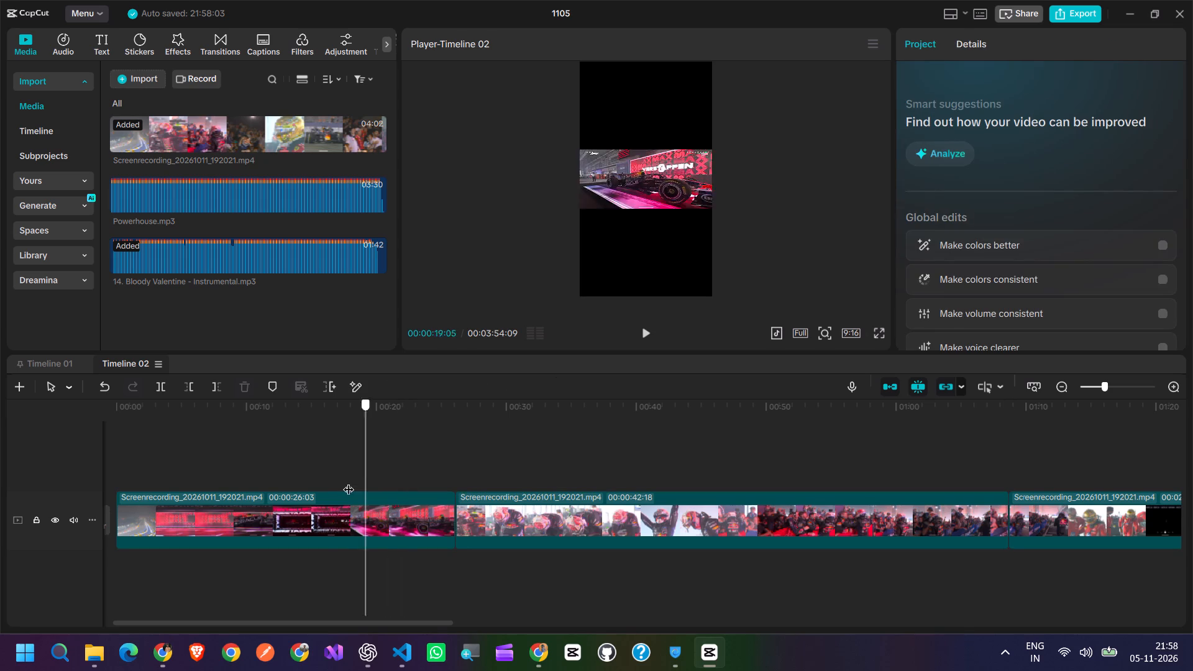
{"action": "left_click_drag", "start_coordinate": [349, 482], "coordinate": [193, 491]}
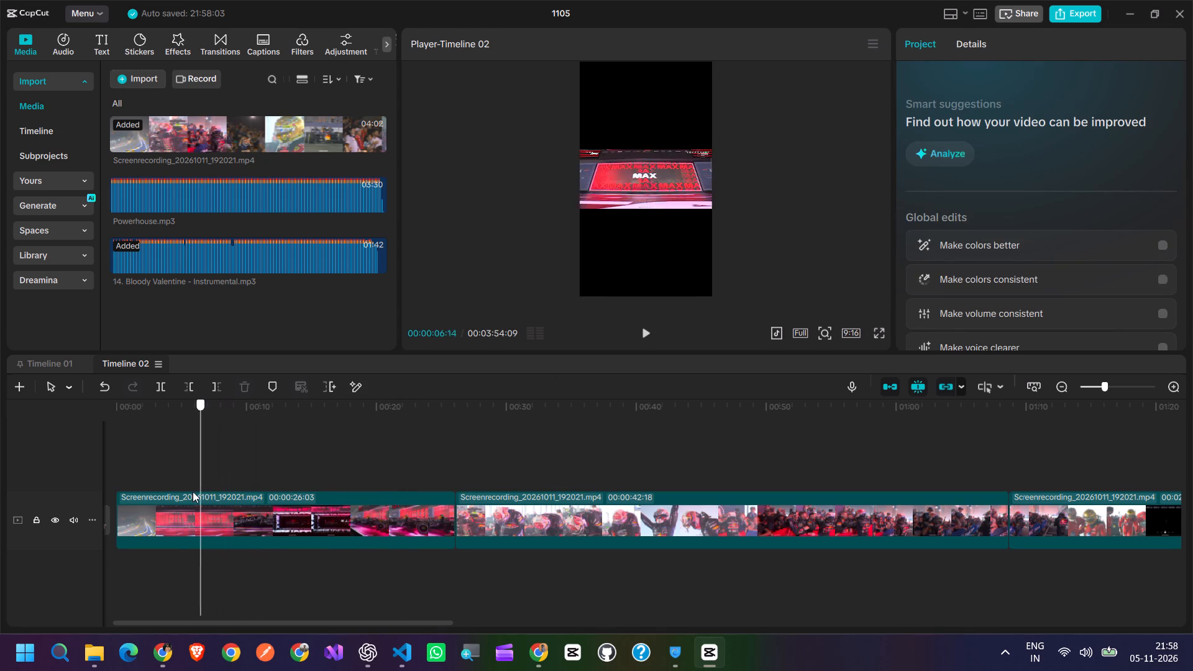
{"action": "left_click_drag", "start_coordinate": [193, 491], "coordinate": [152, 494]}
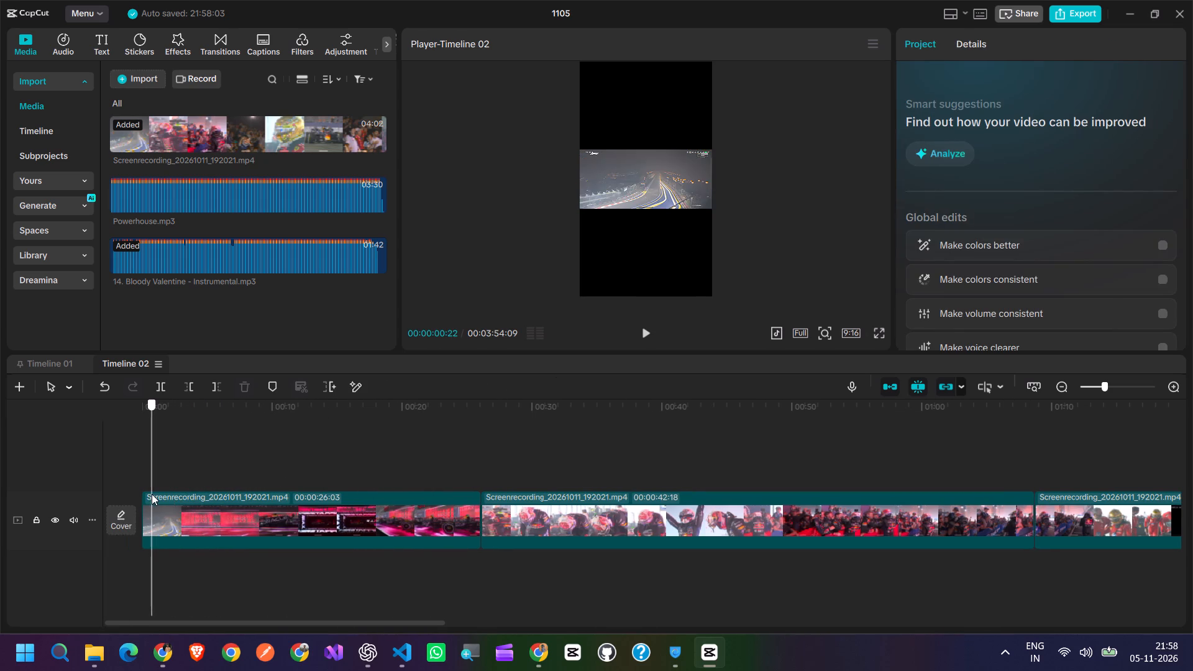
{"action": "left_click_drag", "start_coordinate": [152, 494], "coordinate": [203, 486]}
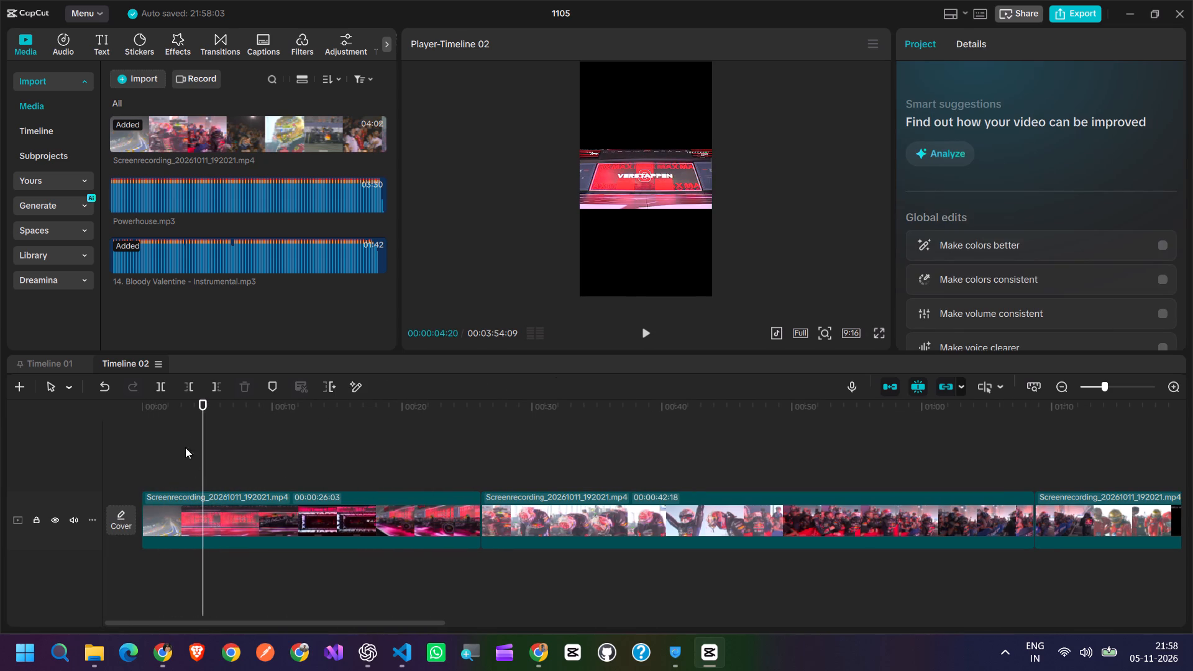
{"action": "left_click", "coordinate": [188, 388]}
Copy the trimmed first clip in Timeline 02, which starts on the red VERSTAPPEN screen.
{"action": "left_click", "coordinate": [235, 513]}
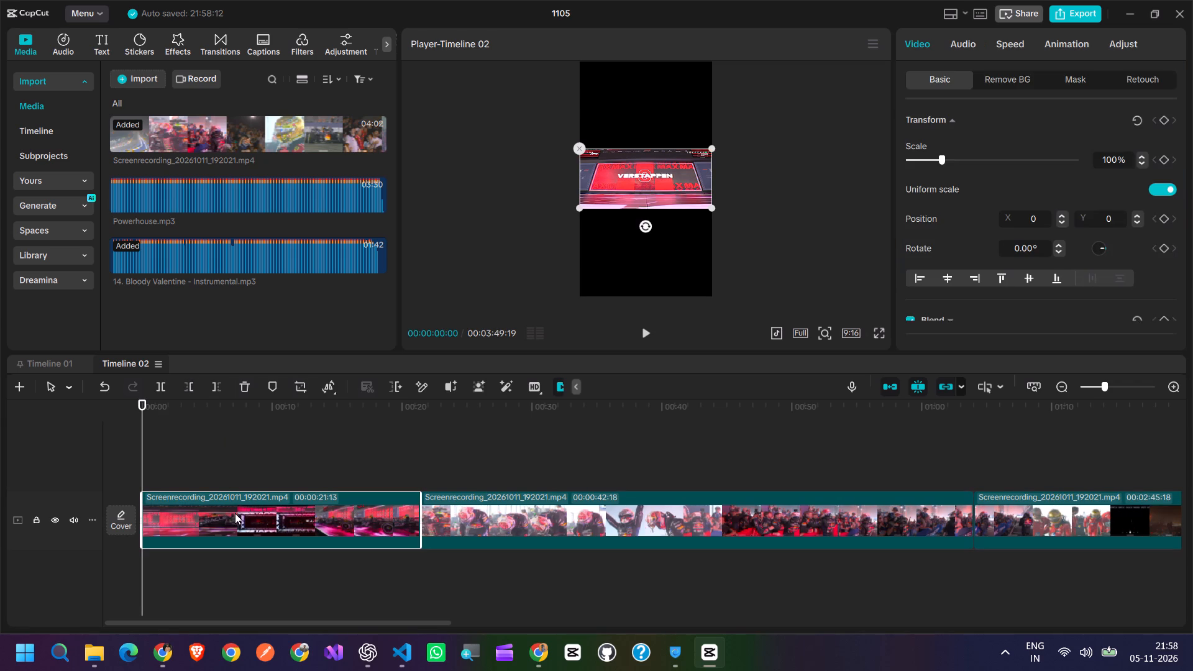
{"action": "key", "text": "ctrl+c"}
In Timeline 01, split the second video clip at 00:00:26:19 and 00:00:34:14, around the shot with the triangle sign.
{"action": "left_click", "coordinate": [41, 367]}
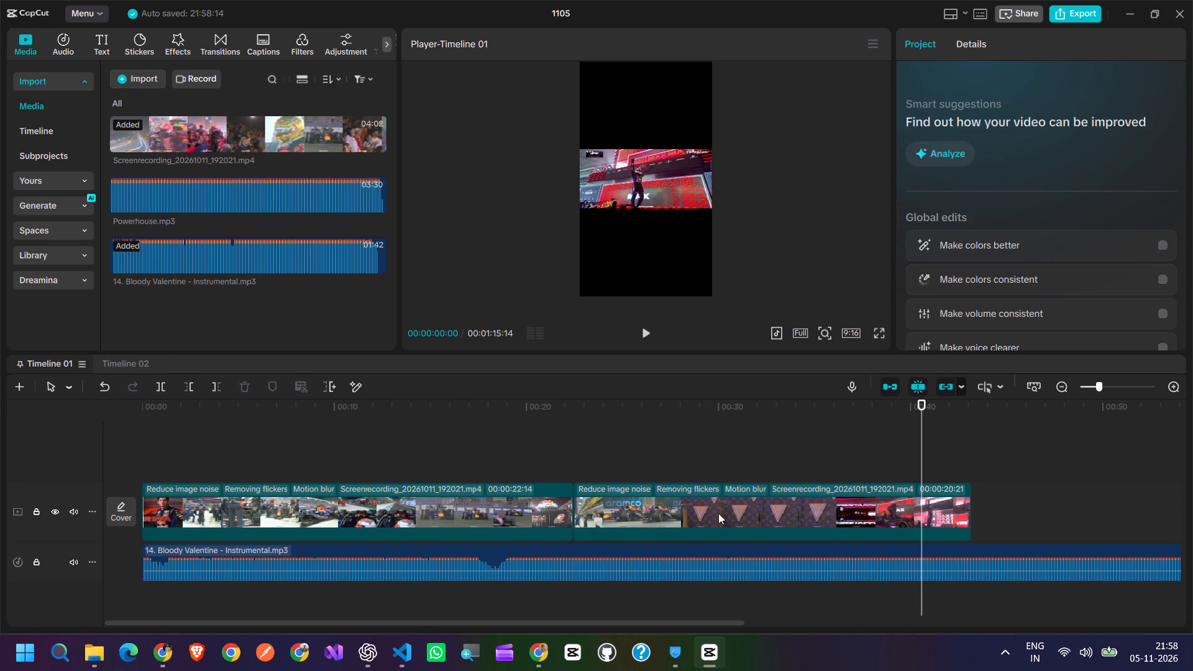
{"action": "left_click_drag", "start_coordinate": [922, 453], "coordinate": [859, 465]}
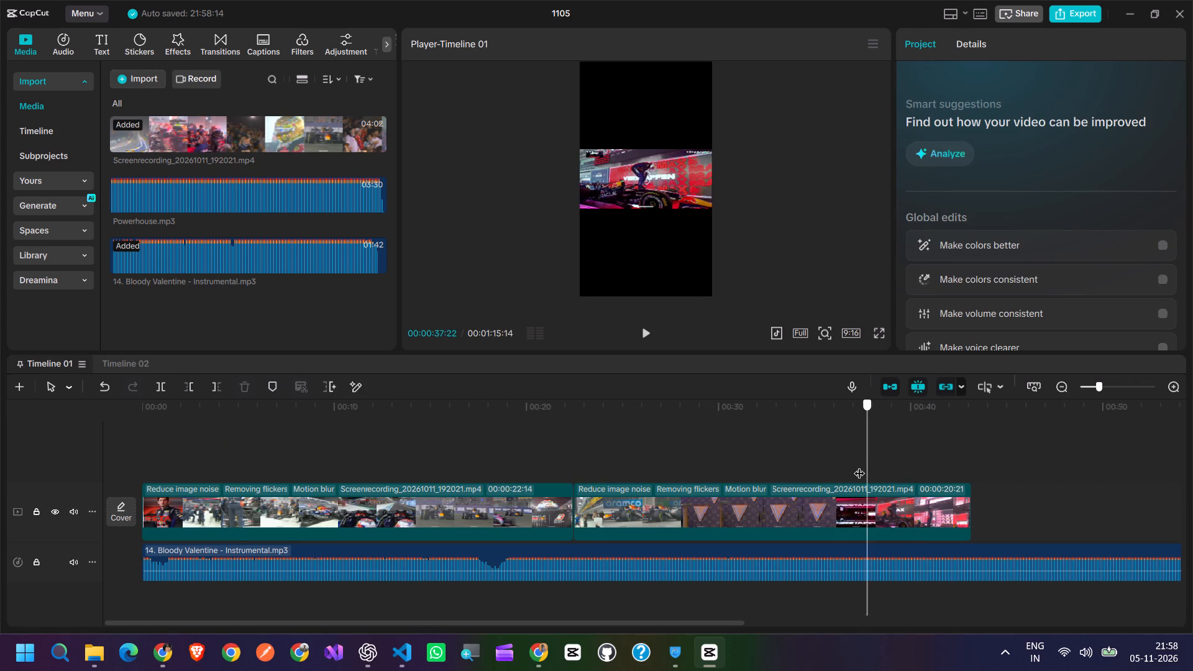
{"action": "left_click_drag", "start_coordinate": [859, 465], "coordinate": [838, 471]}
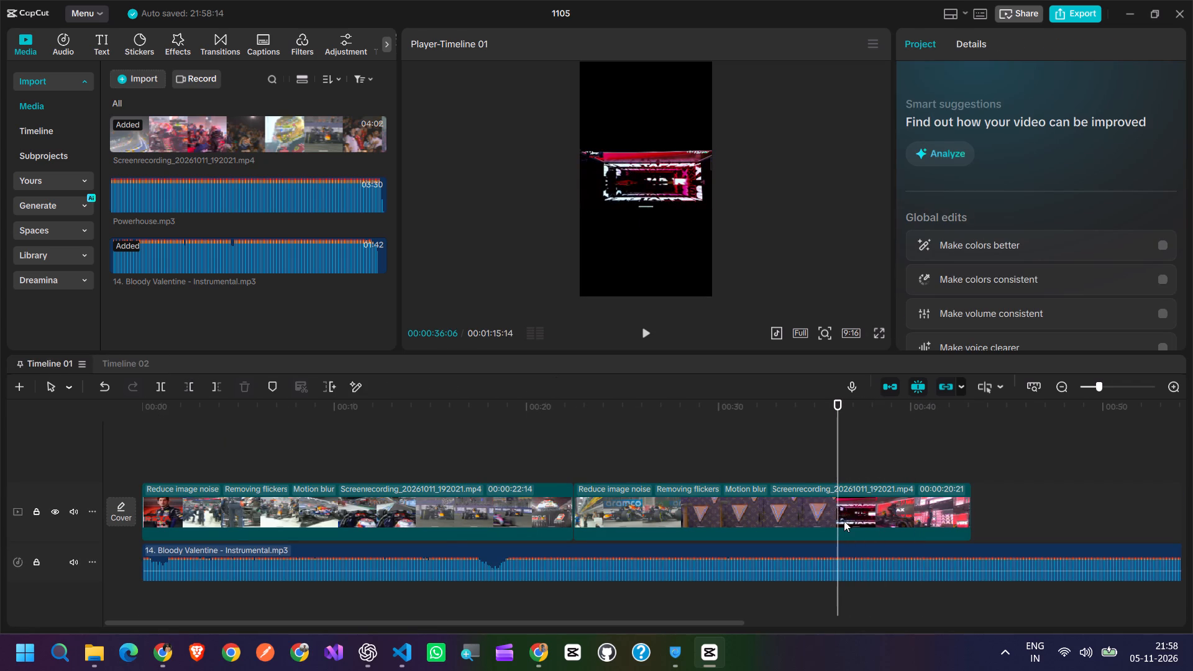
{"action": "scroll", "coordinate": [844, 521], "scroll_direction": "up", "scroll_amount": 16, "text": "ctrl"}
{"action": "left_click_drag", "start_coordinate": [837, 420], "coordinate": [834, 421]}
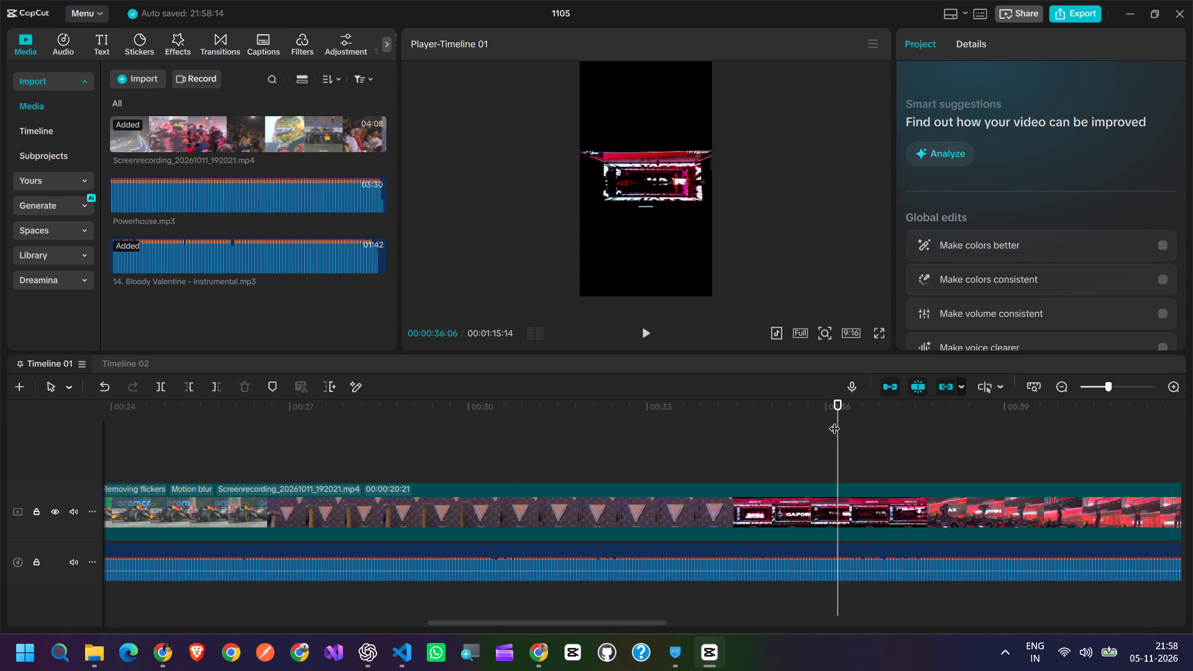
{"action": "left_click_drag", "start_coordinate": [834, 421], "coordinate": [270, 429]}
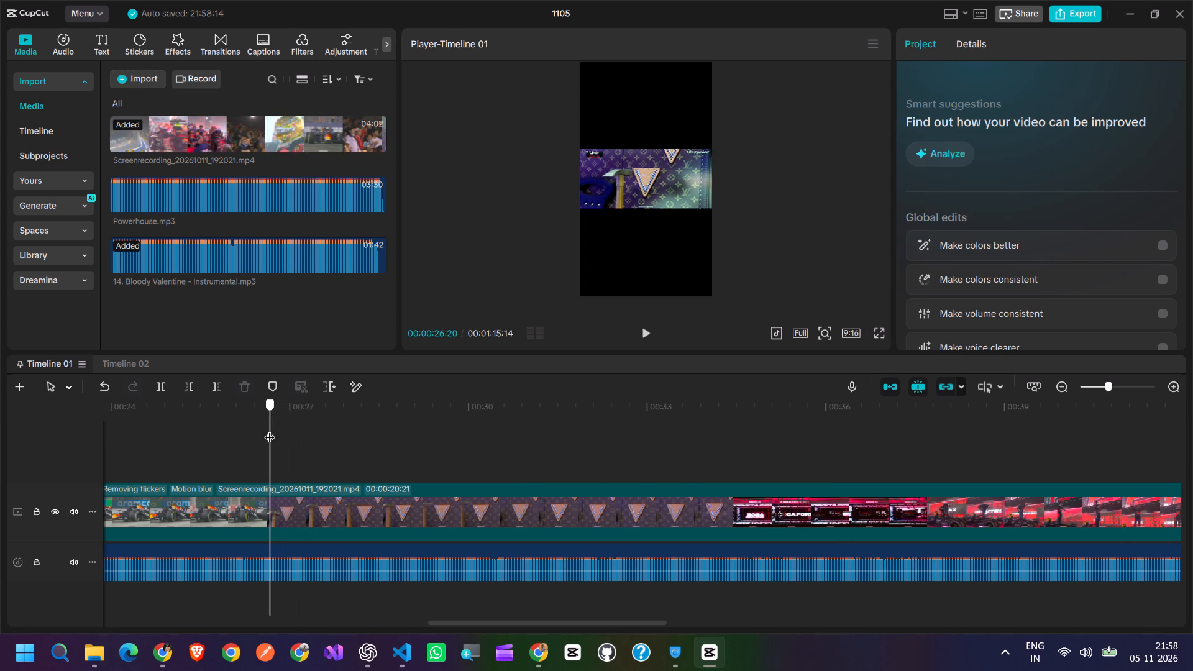
{"action": "left_click_drag", "start_coordinate": [270, 429], "coordinate": [268, 429]}
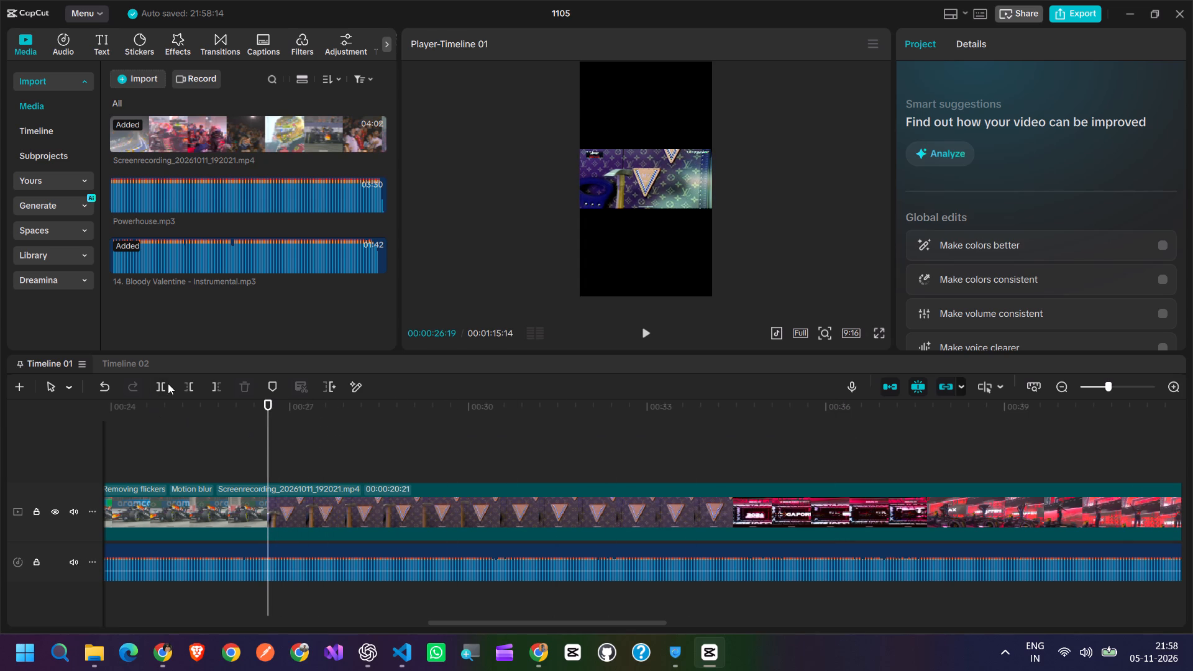
{"action": "left_click", "coordinate": [163, 385]}
{"action": "left_click", "coordinate": [723, 460]}
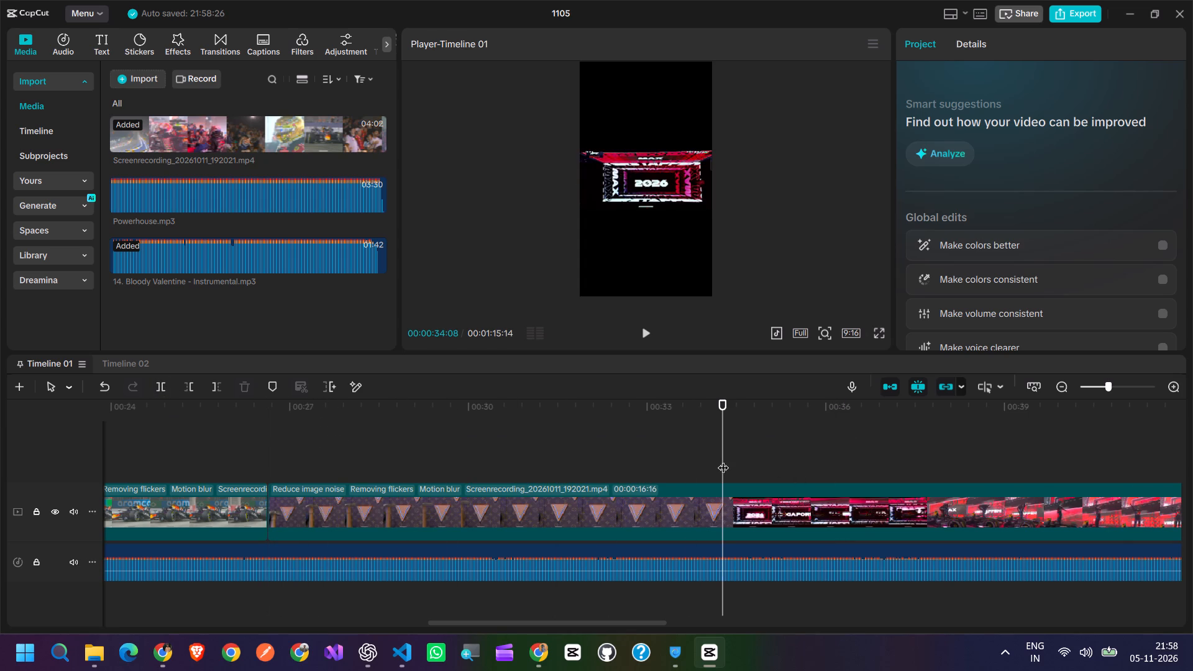
{"action": "left_click_drag", "start_coordinate": [723, 460], "coordinate": [734, 460]}
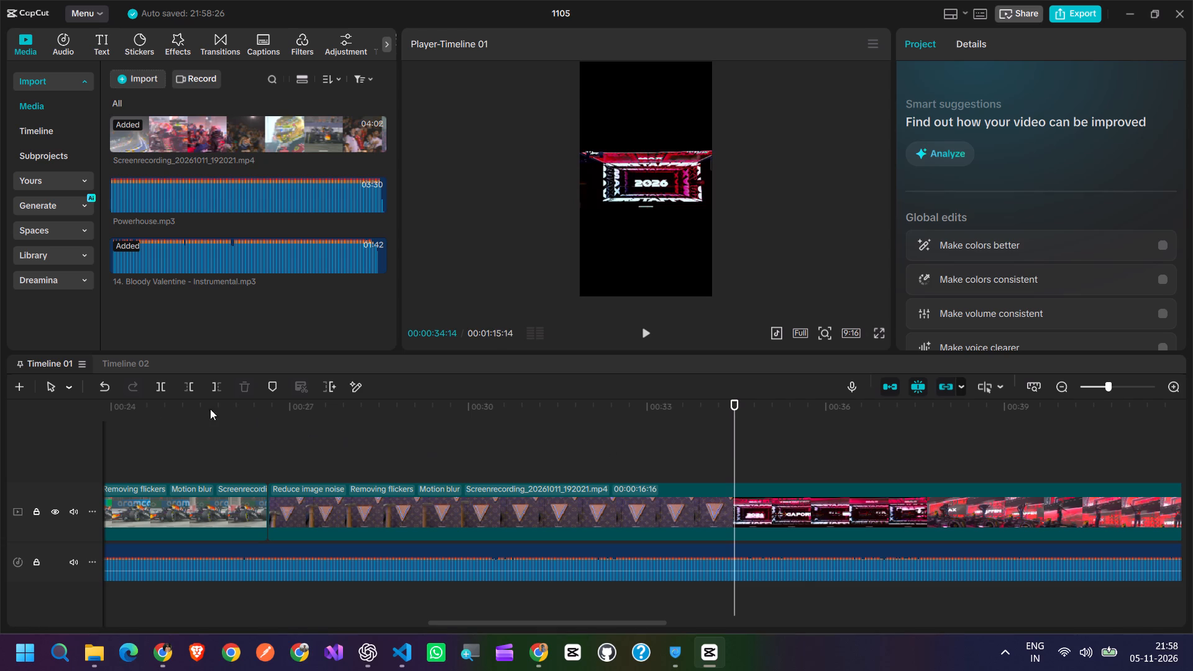
{"action": "left_click", "coordinate": [157, 383]}
Set the speed of the triangle-sign clip between the two cuts to 3.34x.
{"action": "left_click", "coordinate": [519, 490]}
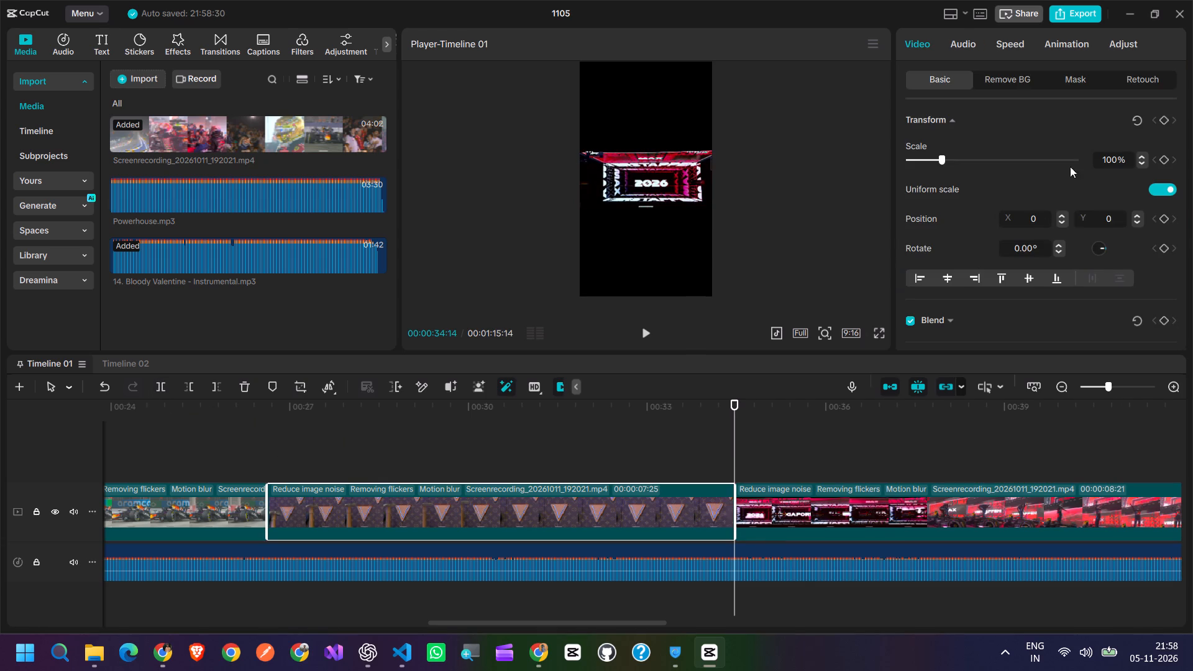
{"action": "left_click", "coordinate": [1004, 42]}
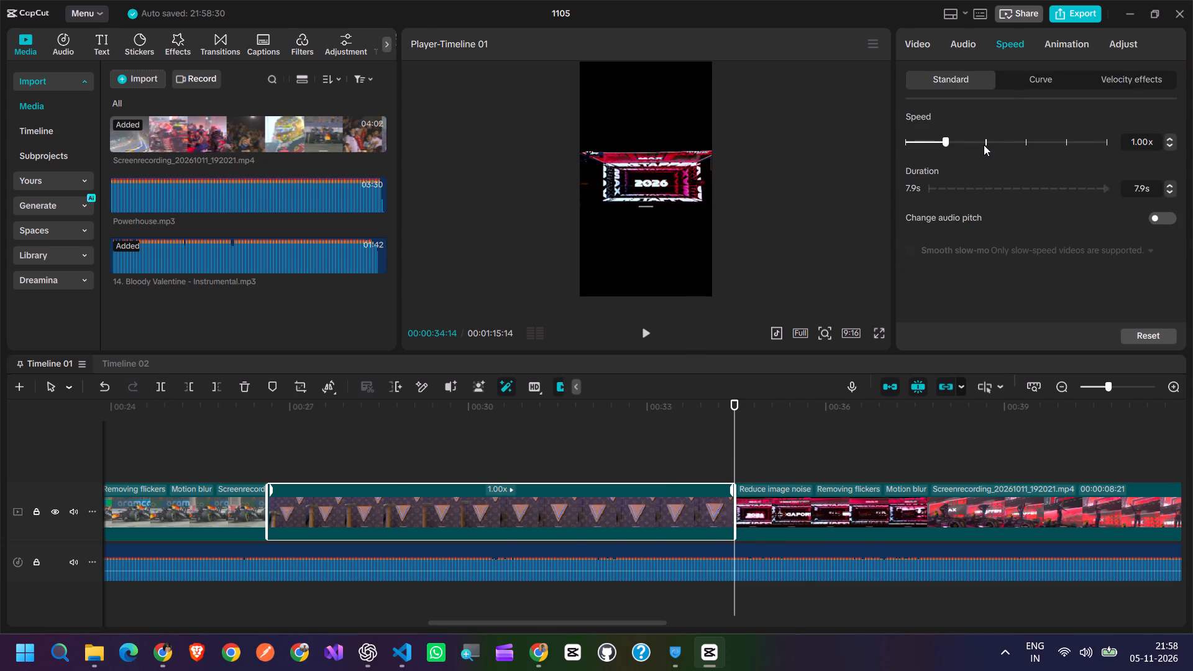
{"action": "left_click", "coordinate": [985, 144]}
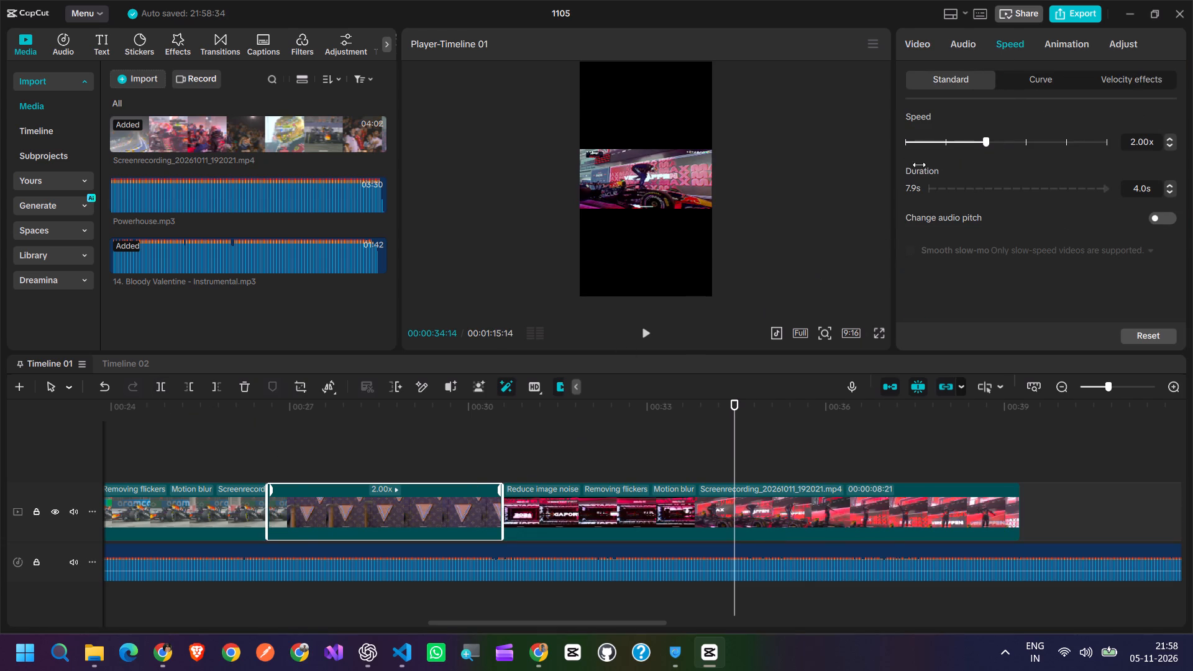
{"action": "left_click", "coordinate": [1004, 142]}
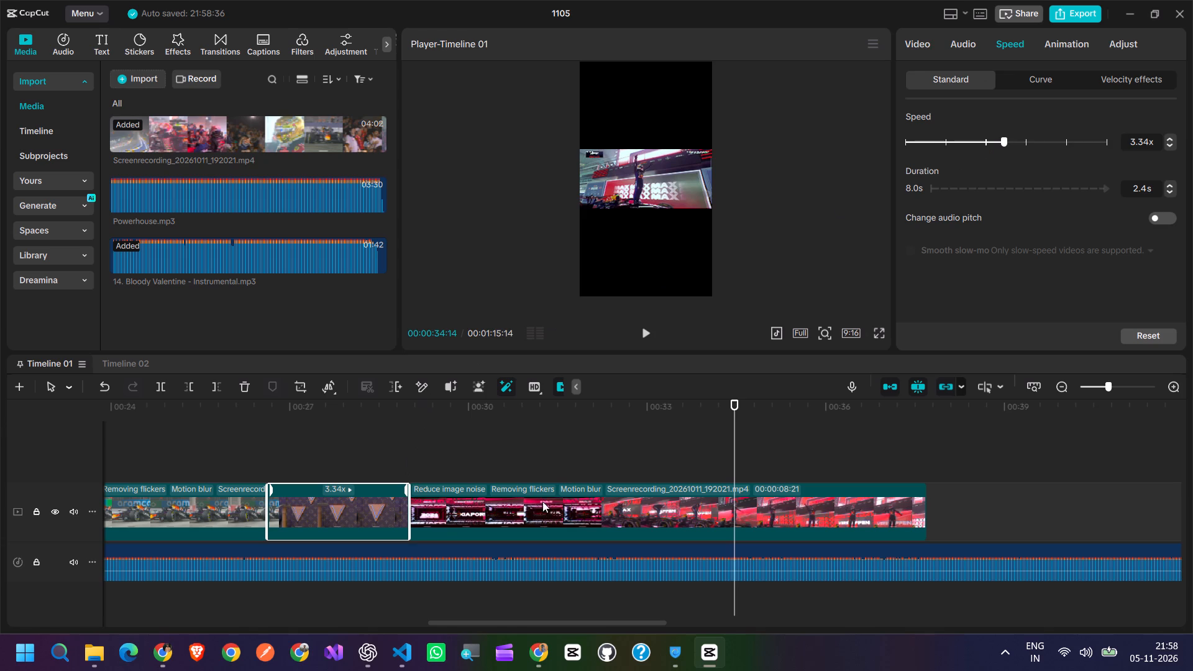
Delete the last video clip in Timeline 01, which follows the sped-up triangle-sign clip.
{"action": "left_click", "coordinate": [567, 509]}
{"action": "key", "text": "BackSpace"}
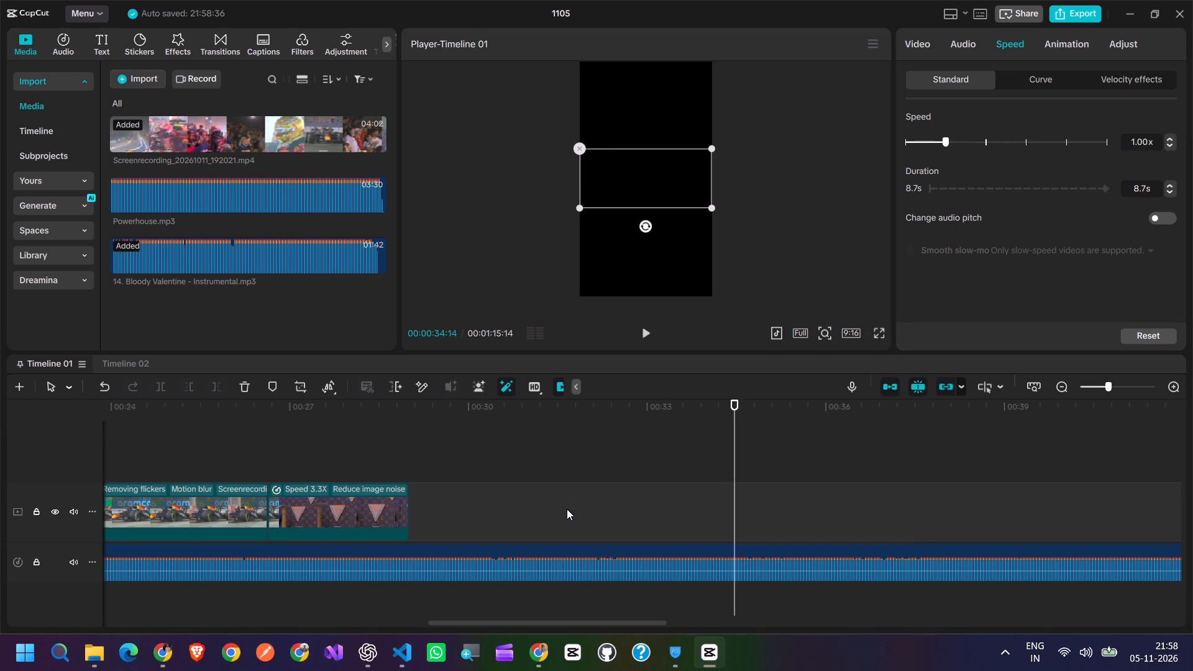
Paste the copied VERSTAPPEN clip and place it on the main video track directly after the 3.3X clip.
{"action": "key", "text": "ctrl+v"}
{"action": "left_click_drag", "start_coordinate": [822, 476], "coordinate": [769, 511]}
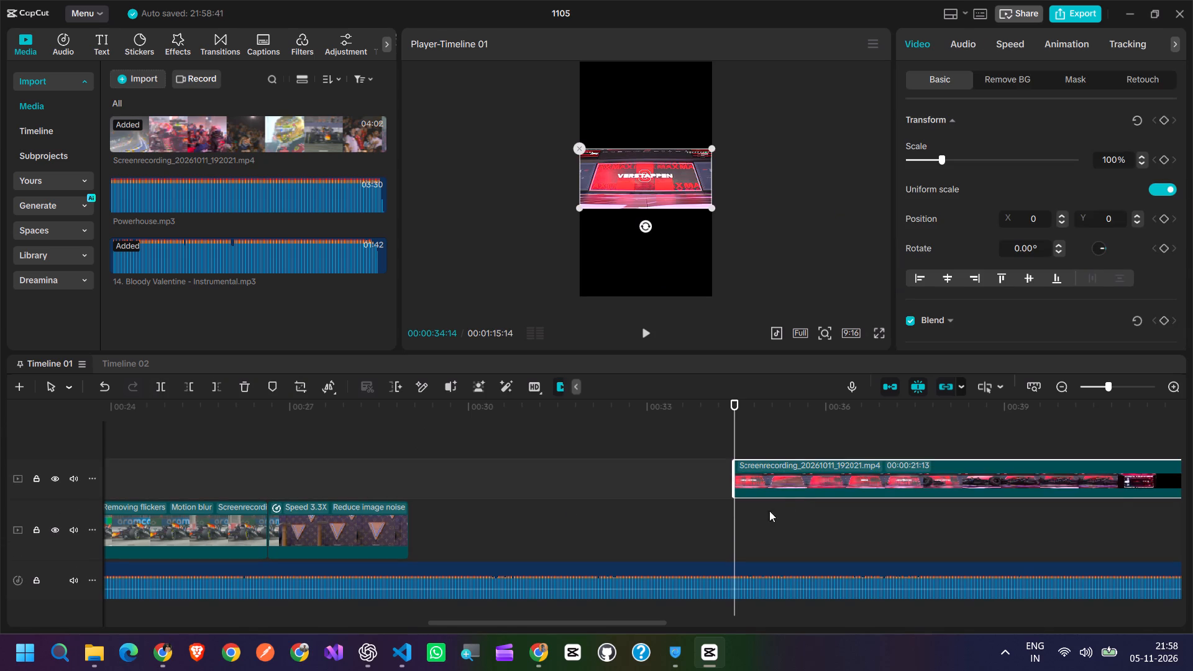
{"action": "left_click_drag", "start_coordinate": [769, 511], "coordinate": [493, 524]}
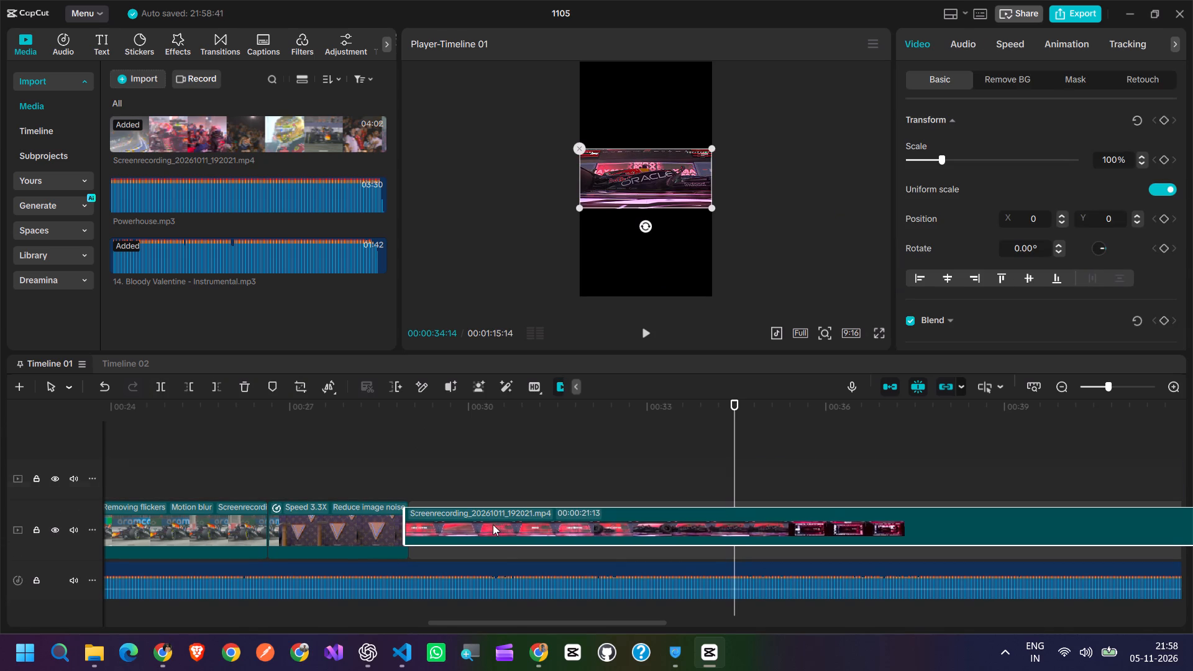
{"action": "left_click", "coordinate": [230, 439]}
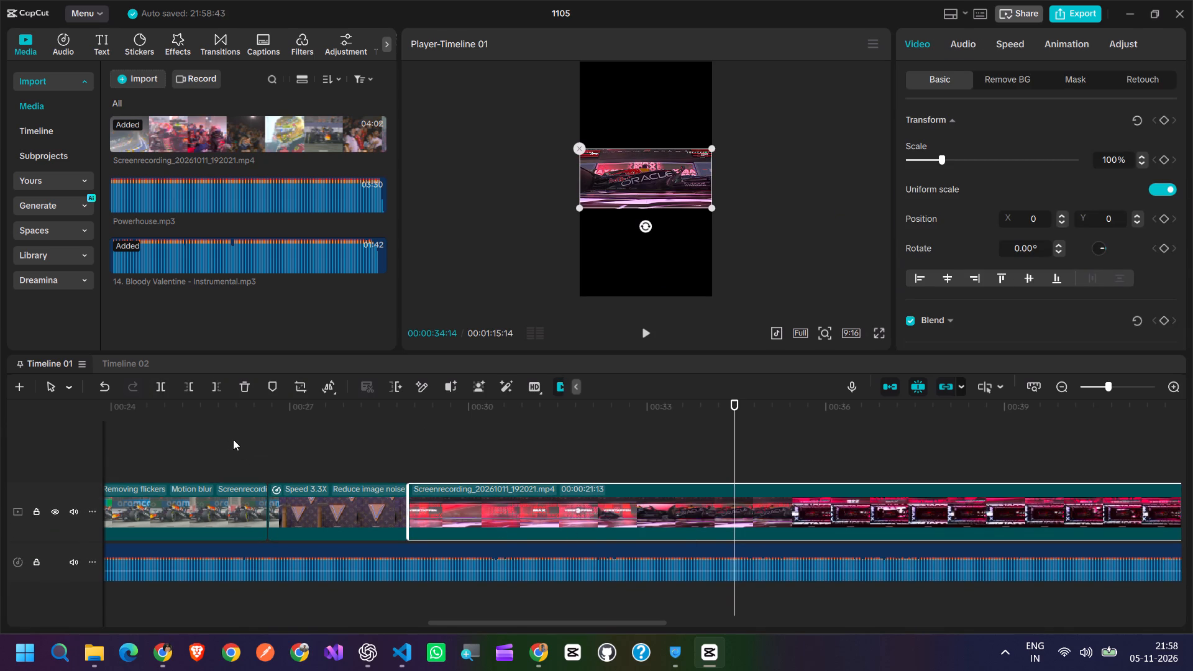
Play through the pasted clip and trim off its start before 00:00:31:18.
{"action": "left_click", "coordinate": [644, 332]}
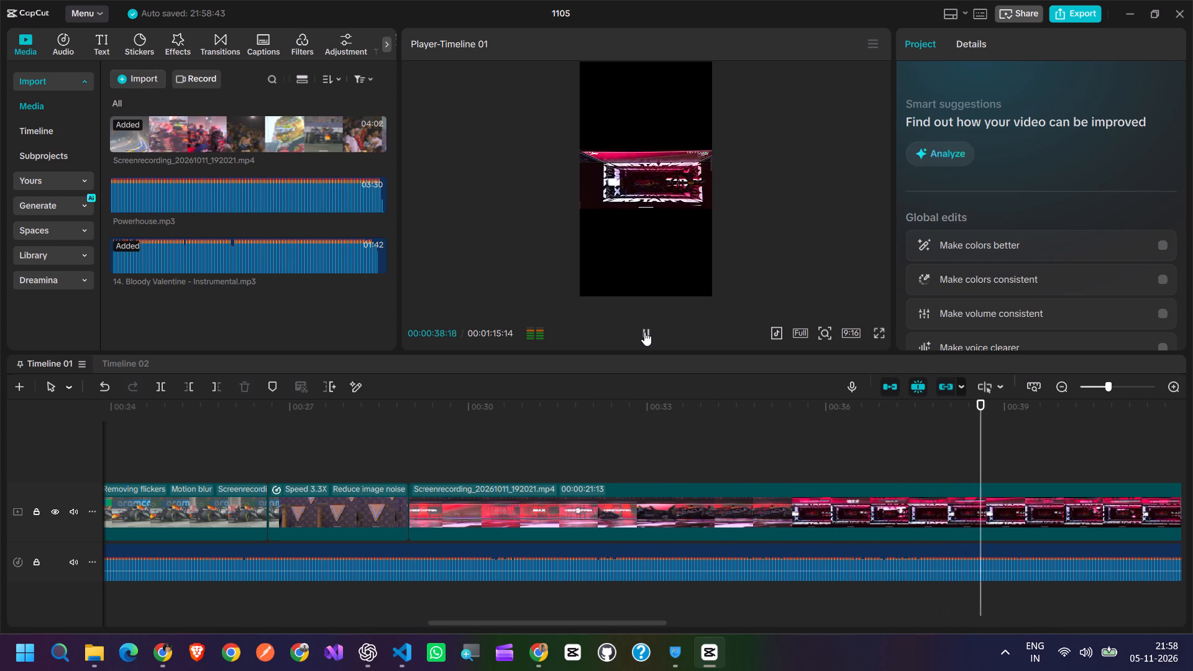
{"action": "left_click", "coordinate": [644, 332]}
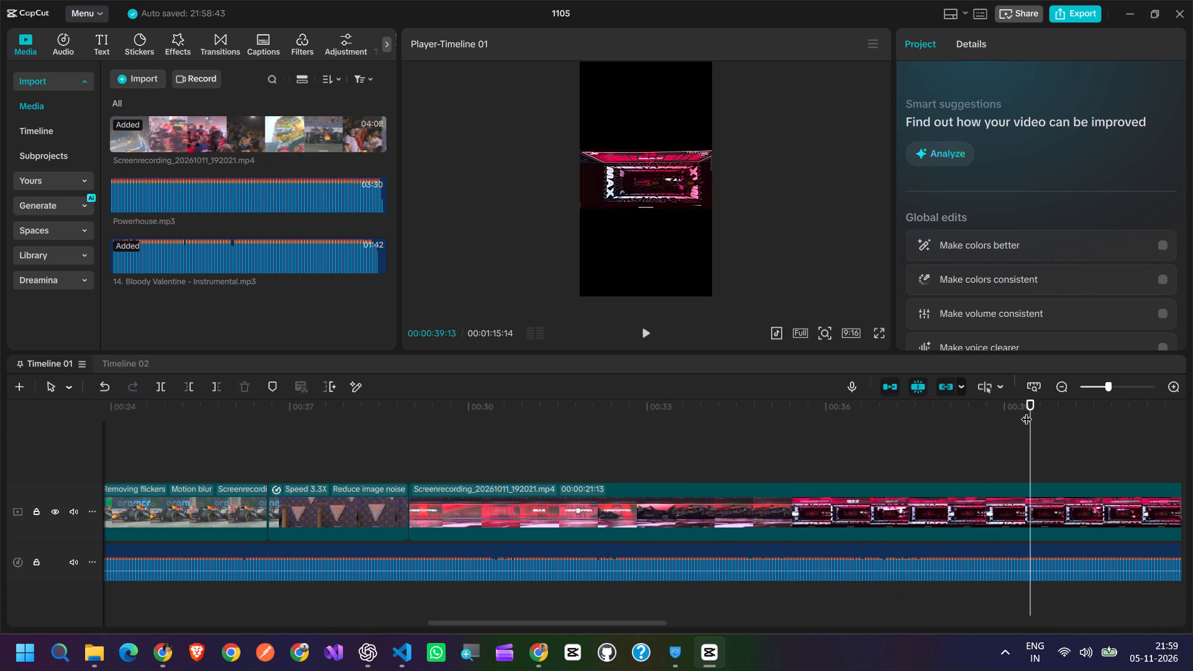
{"action": "left_click_drag", "start_coordinate": [1029, 411], "coordinate": [655, 415]}
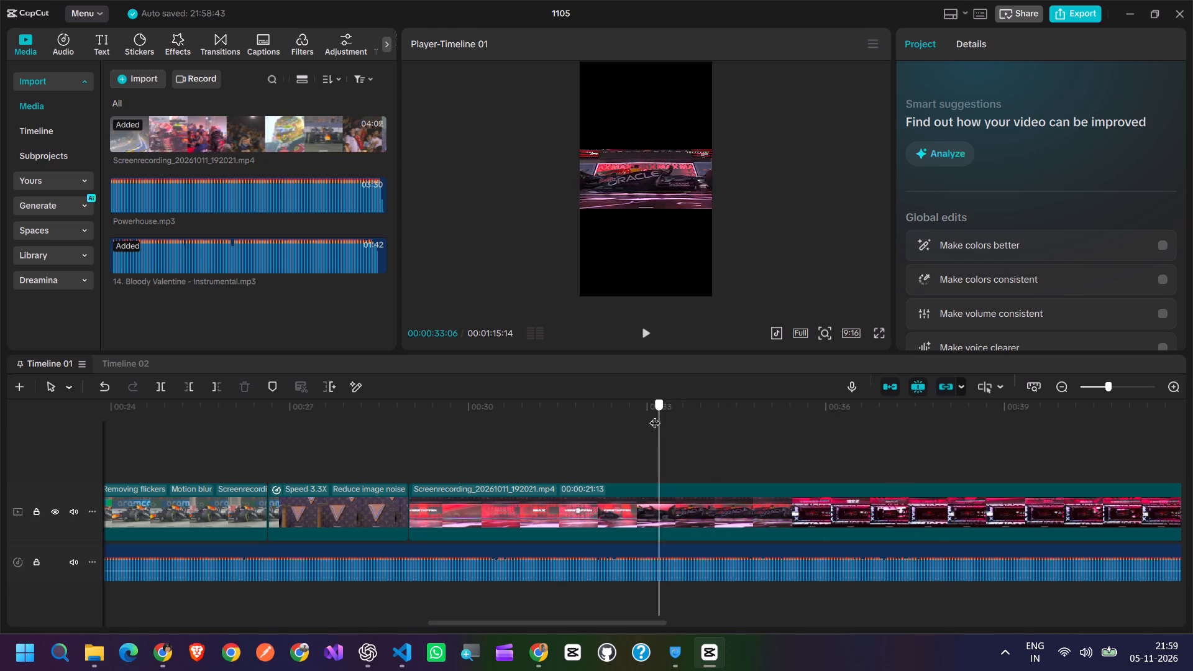
{"action": "left_click_drag", "start_coordinate": [655, 415], "coordinate": [510, 415]}
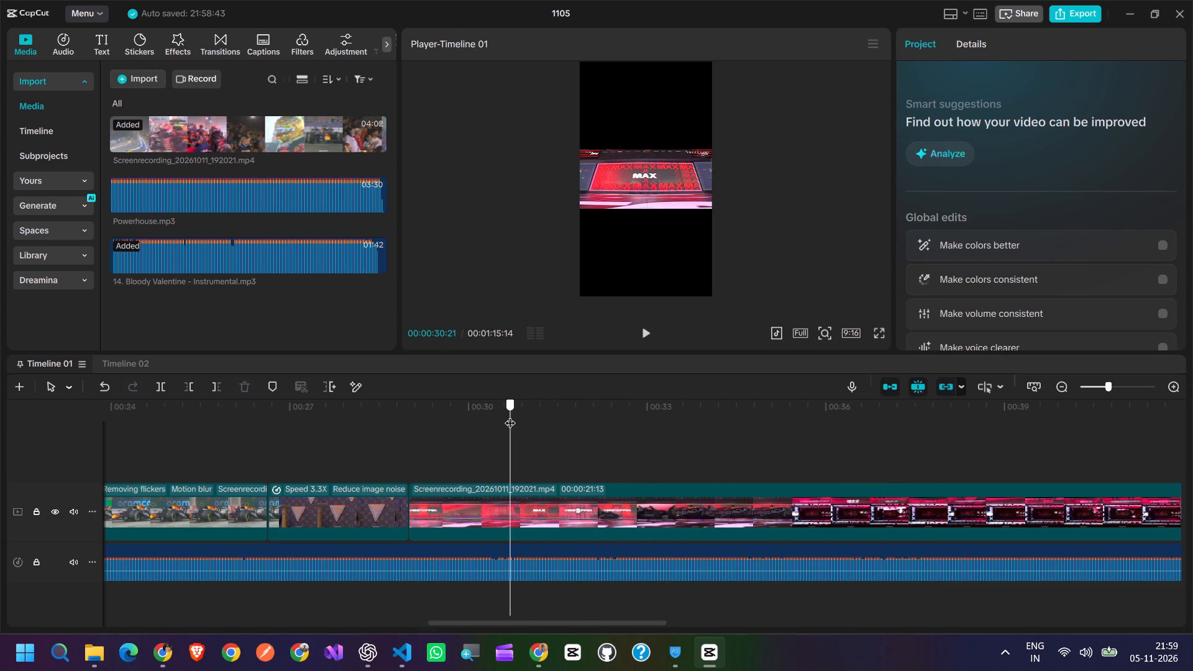
{"action": "left_click_drag", "start_coordinate": [510, 415], "coordinate": [563, 430]}
{"action": "left_click", "coordinate": [485, 508]}
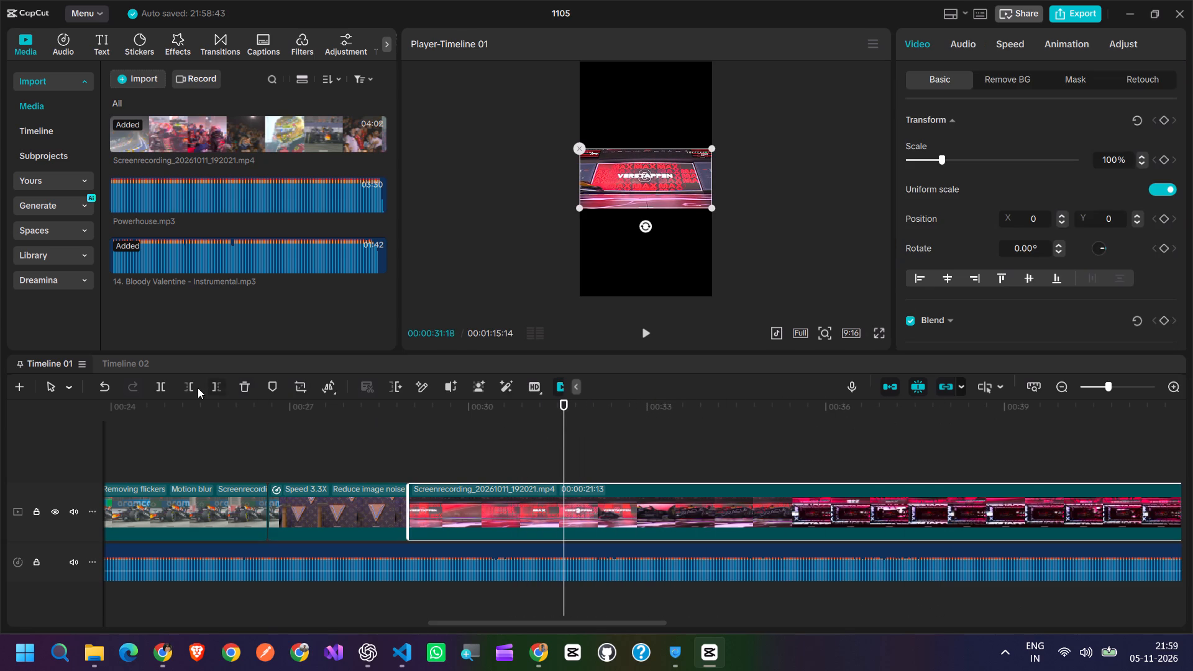
{"action": "left_click", "coordinate": [193, 387]}
Preview the trimmed clip and split it at 00:00:34:21, during the dark pink tunnel-like MAX graphics.
{"action": "left_click", "coordinate": [651, 328]}
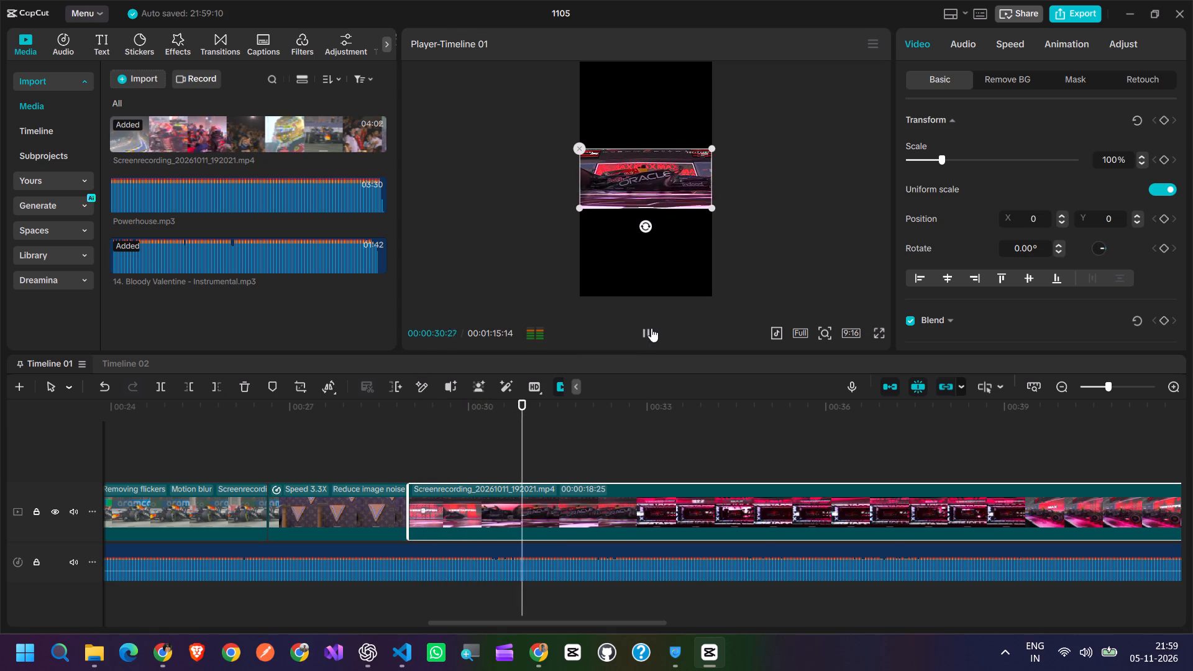
{"action": "left_click", "coordinate": [651, 328]}
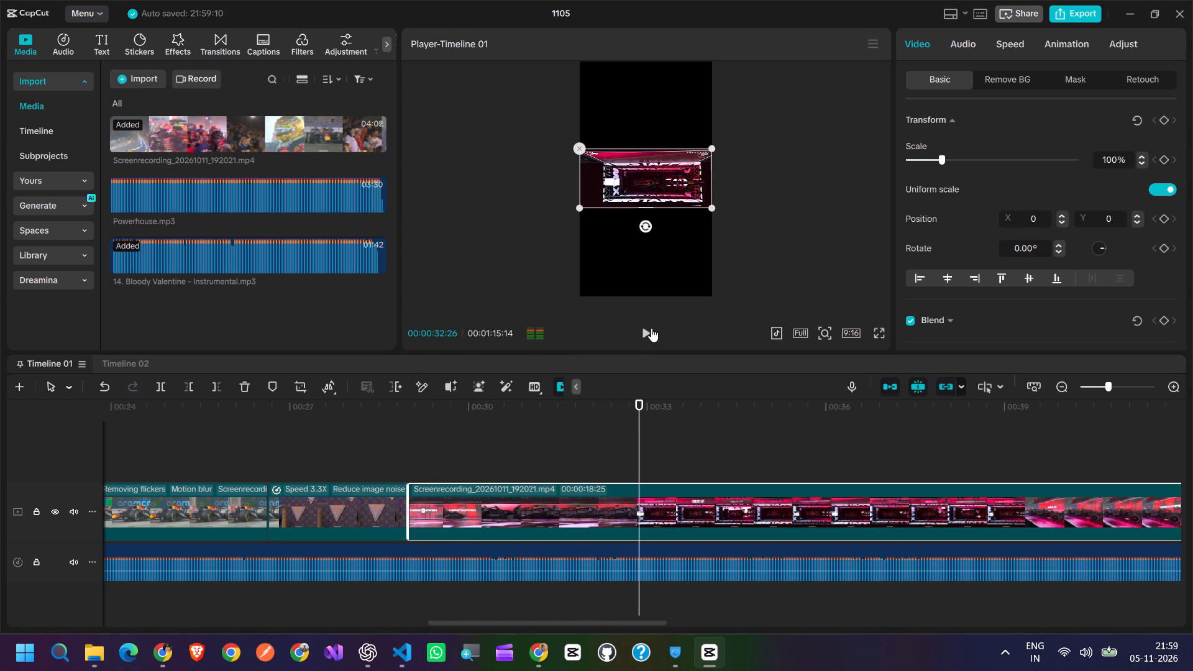
{"action": "left_click", "coordinate": [646, 329]}
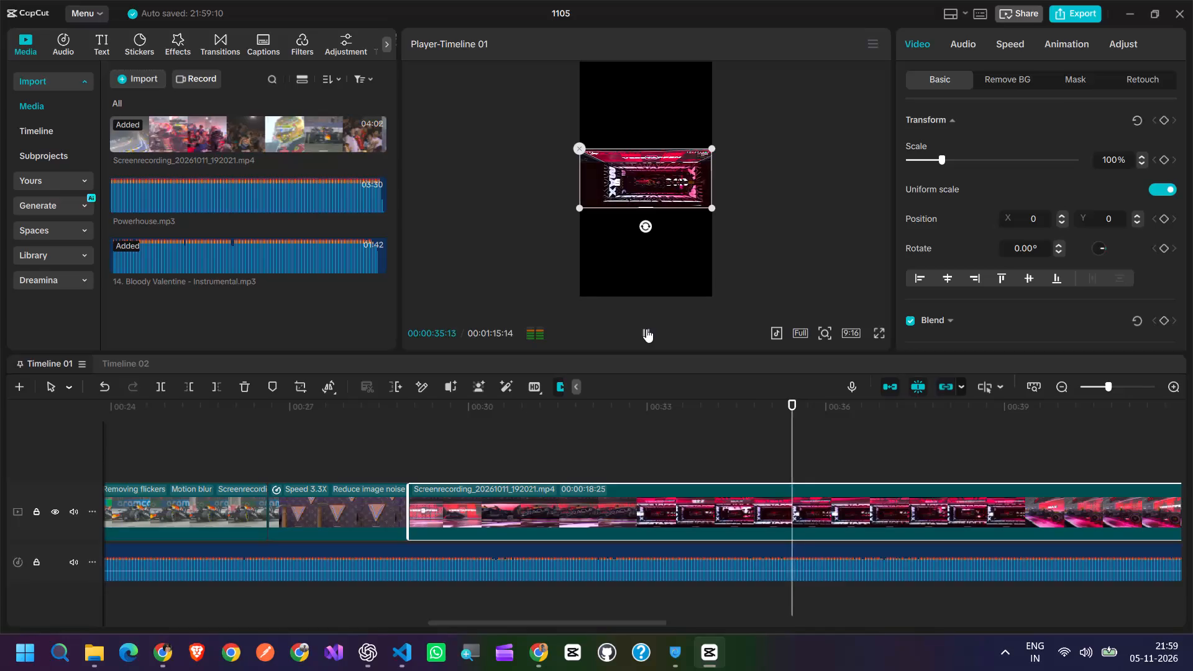
{"action": "left_click", "coordinate": [646, 329]}
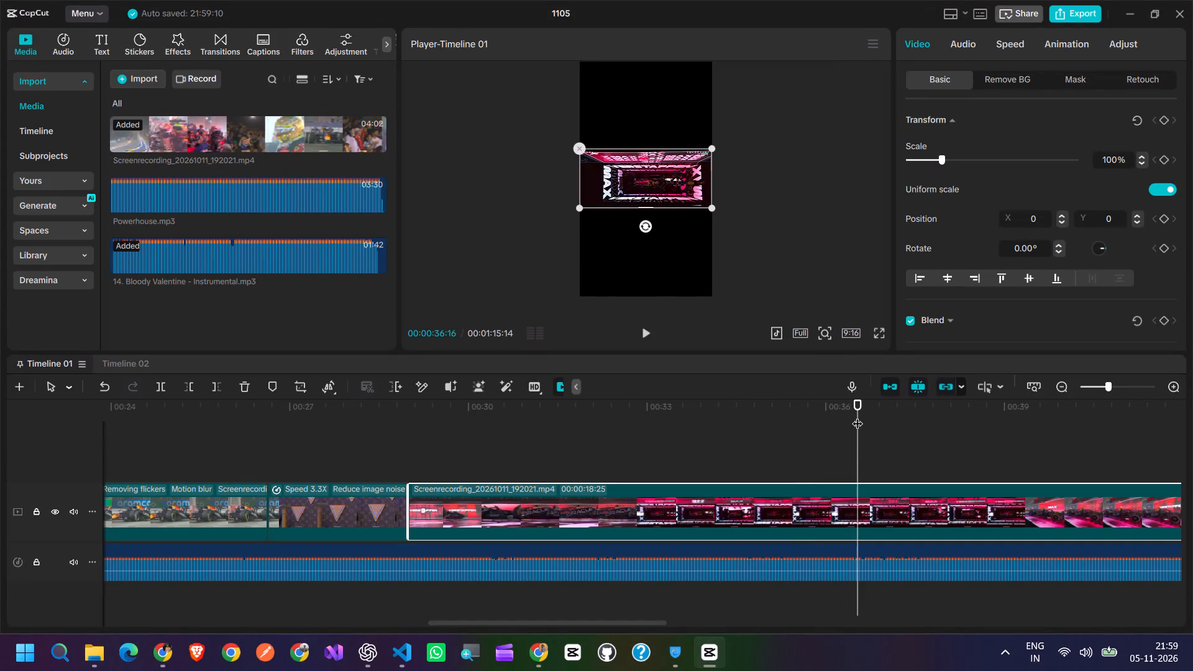
{"action": "left_click_drag", "start_coordinate": [857, 416], "coordinate": [747, 426]}
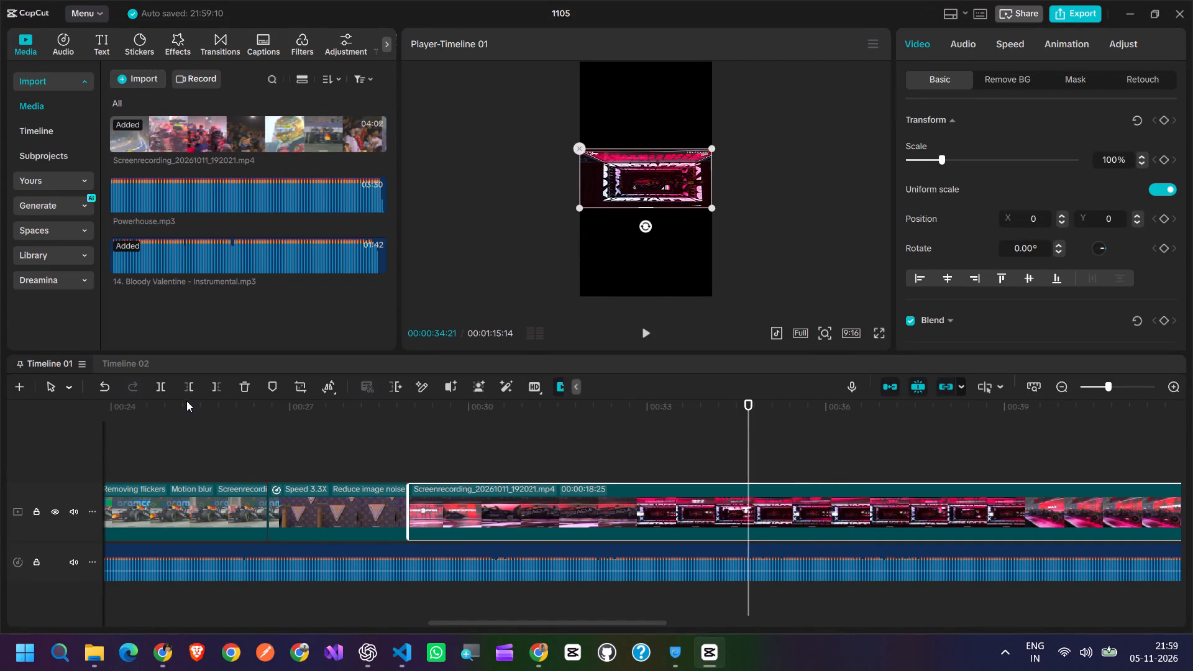
{"action": "left_click", "coordinate": [160, 387]}
Trim off the start of the last clip before 00:00:39:10, where the car appears beside the MAX wall.
{"action": "left_click_drag", "start_coordinate": [747, 437], "coordinate": [803, 444]}
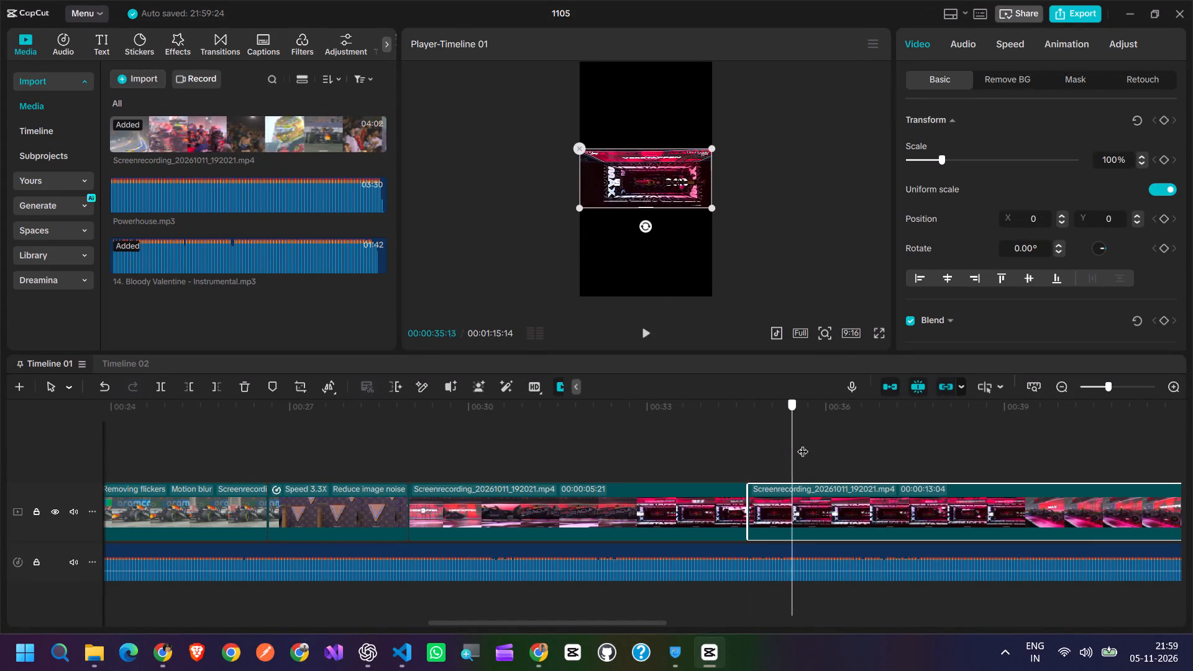
{"action": "left_click_drag", "start_coordinate": [803, 444], "coordinate": [962, 444]}
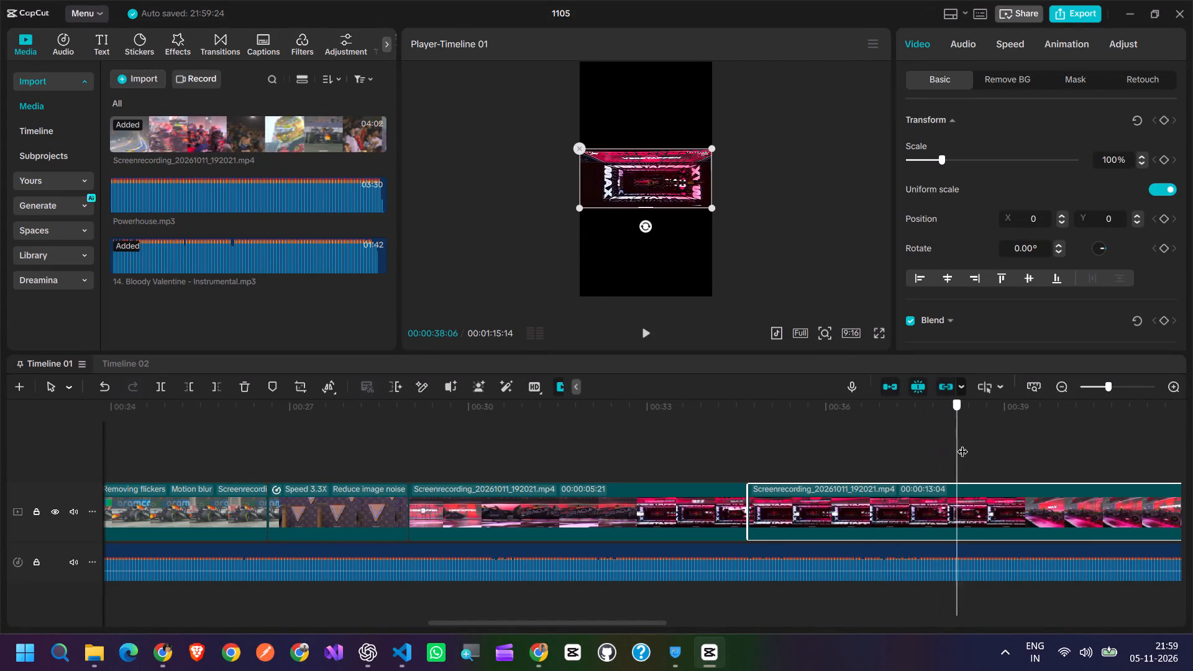
{"action": "left_click_drag", "start_coordinate": [962, 444], "coordinate": [1023, 444]}
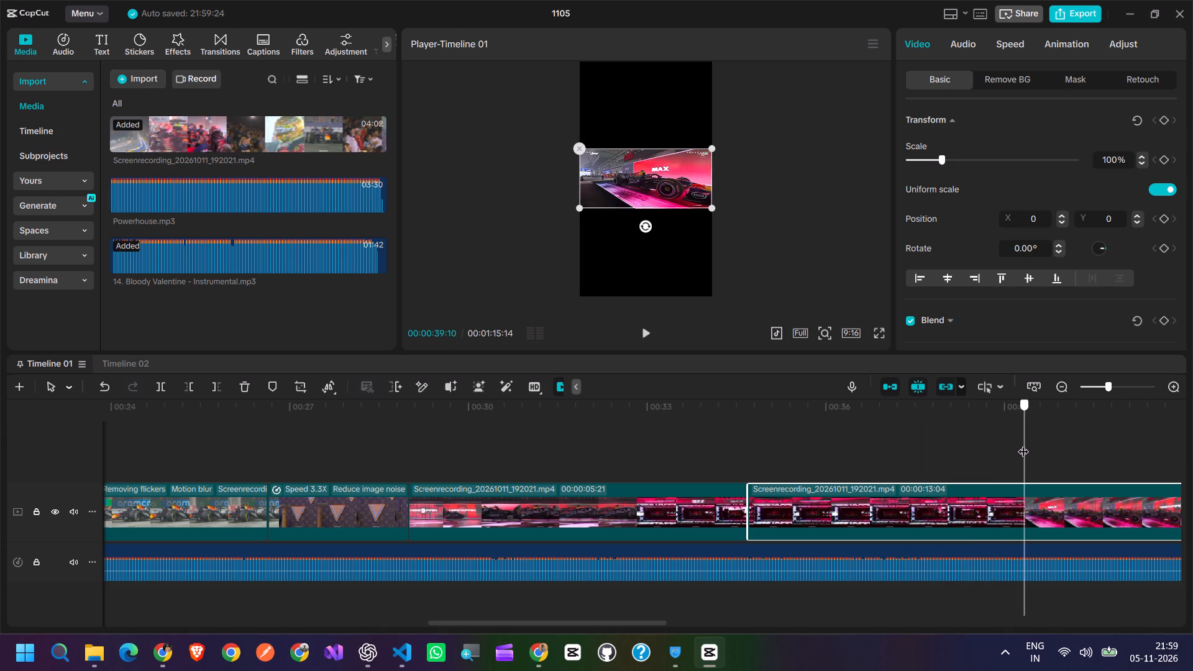
{"action": "left_click_drag", "start_coordinate": [1023, 444], "coordinate": [1023, 444]}
{"action": "left_click", "coordinate": [186, 386]}
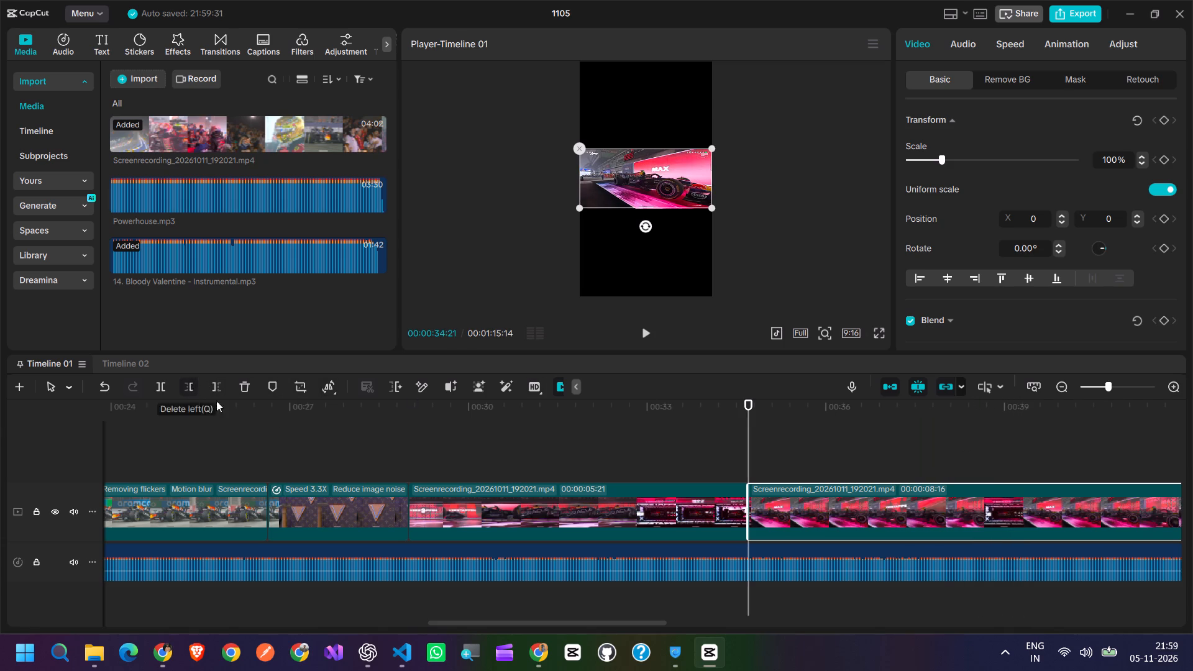
Play the last clip and trim off its start before 00:00:39:24, where VERSTAPPEN shows on the wall behind the car.
{"action": "left_click", "coordinate": [607, 444]}
{"action": "left_click", "coordinate": [645, 335]}
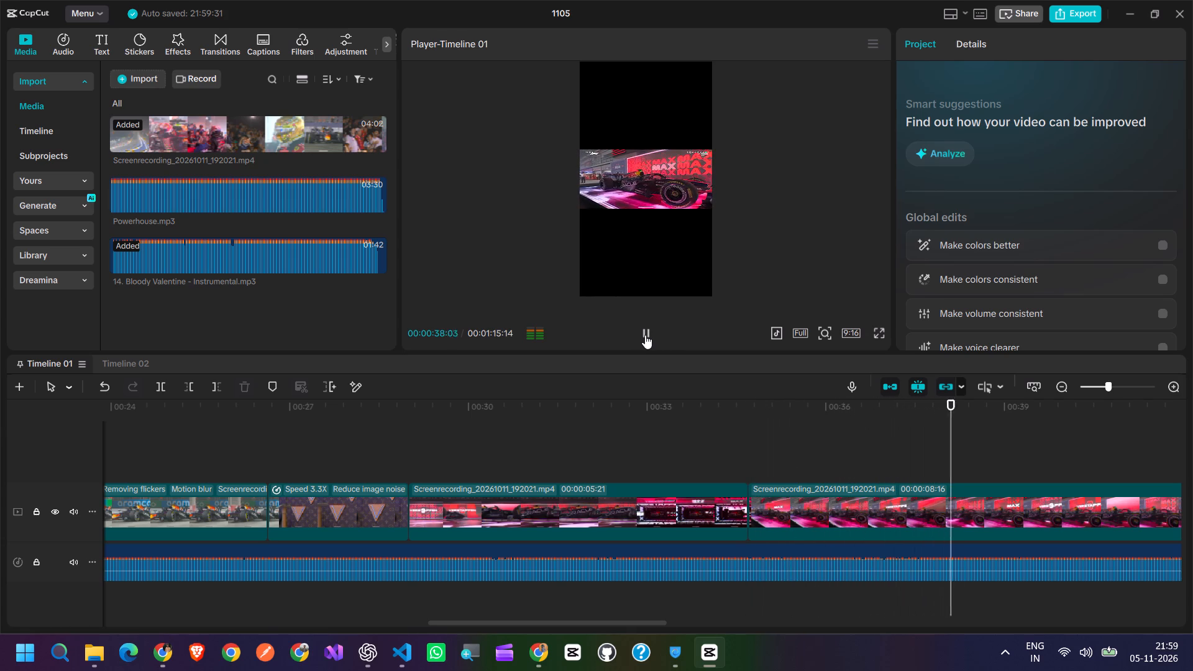
{"action": "left_click", "coordinate": [645, 335]}
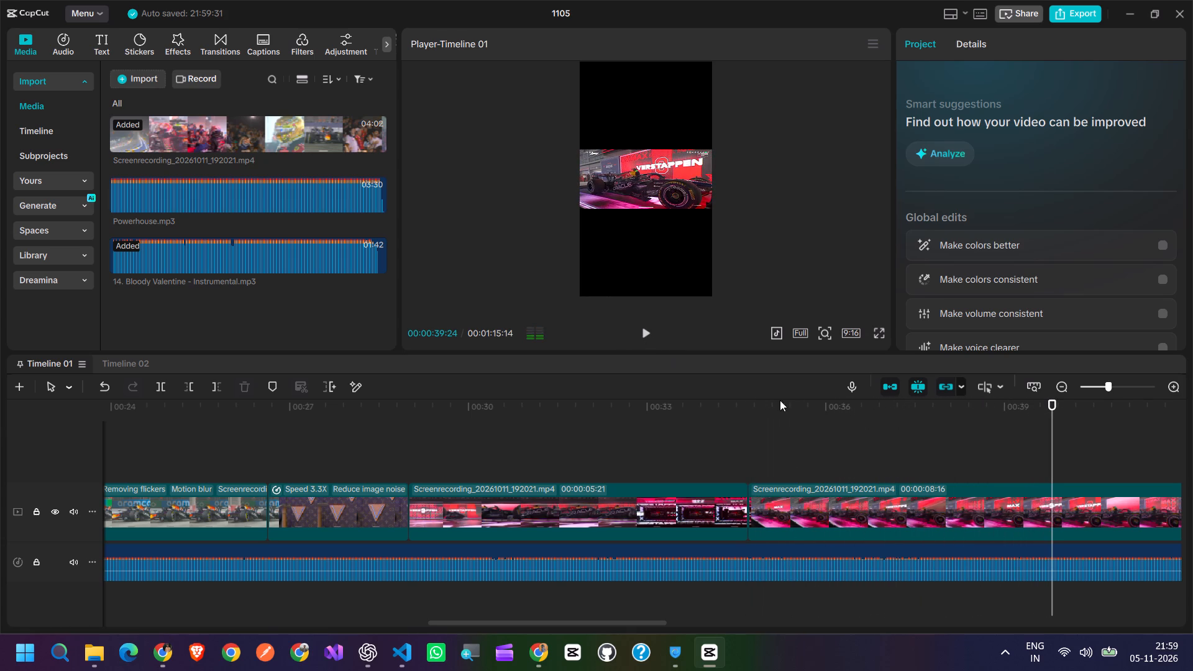
{"action": "left_click", "coordinate": [188, 389]}
Preview the last clips, copy the 00:00:42:18 helmet celebration clip from Timeline 02, and append it after Timeline 01's last clip.
{"action": "left_click", "coordinate": [551, 424]}
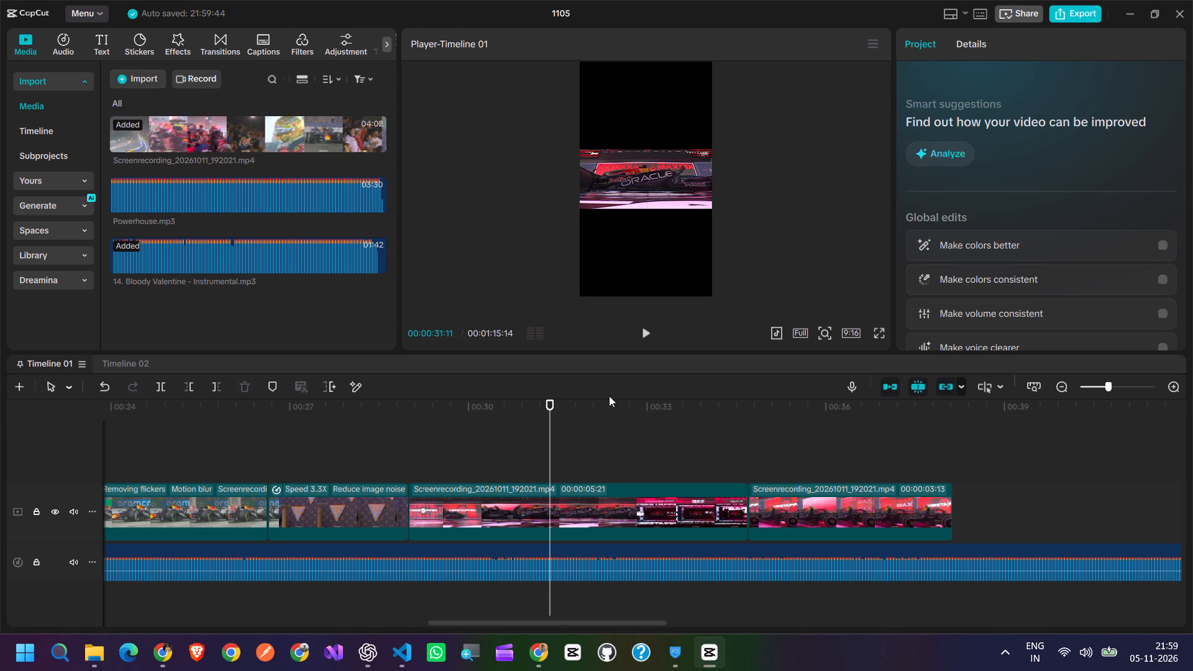
{"action": "left_click", "coordinate": [645, 331]}
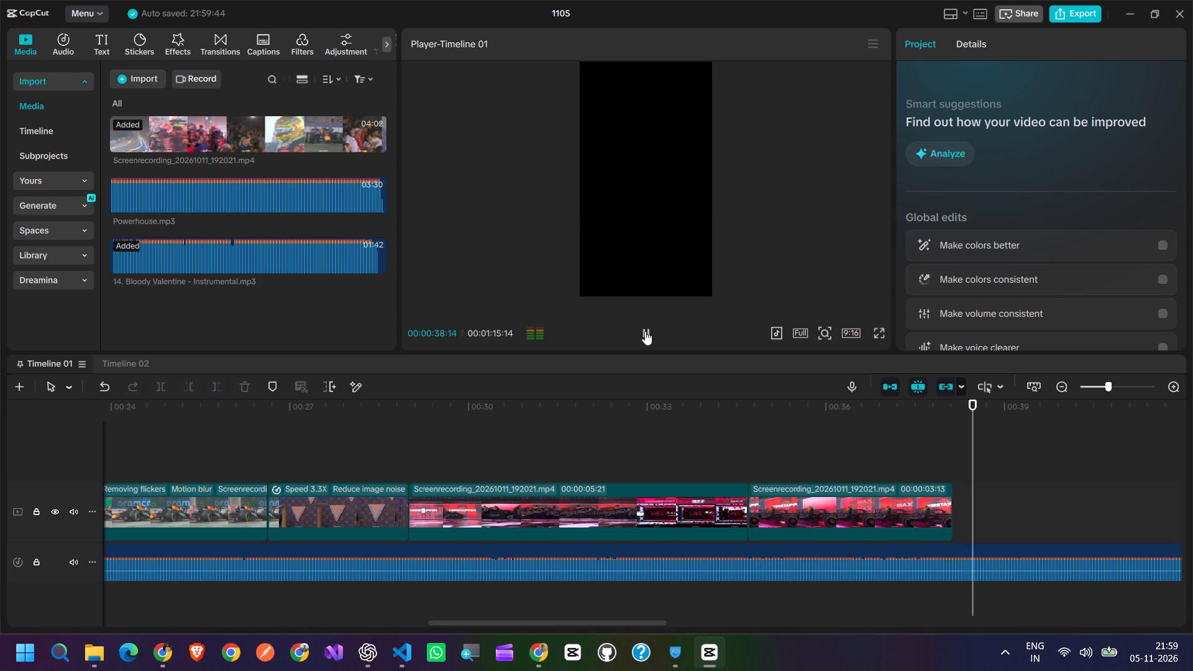
{"action": "left_click", "coordinate": [645, 331]}
{"action": "left_click", "coordinate": [135, 356]}
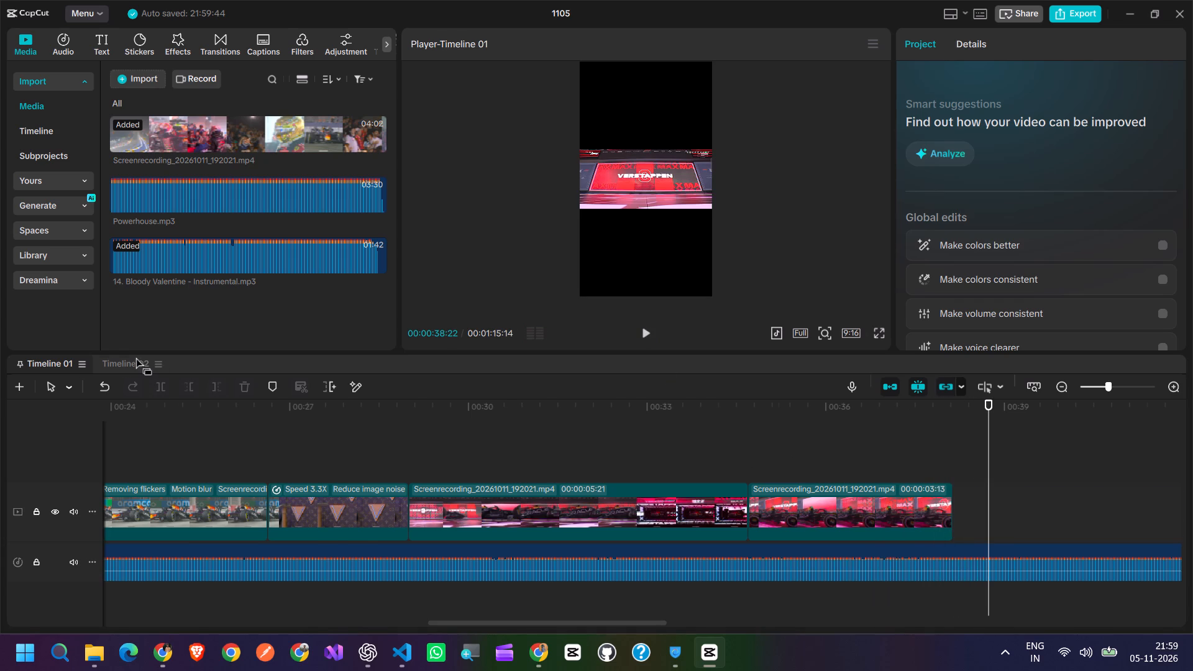
{"action": "left_click", "coordinate": [596, 510]}
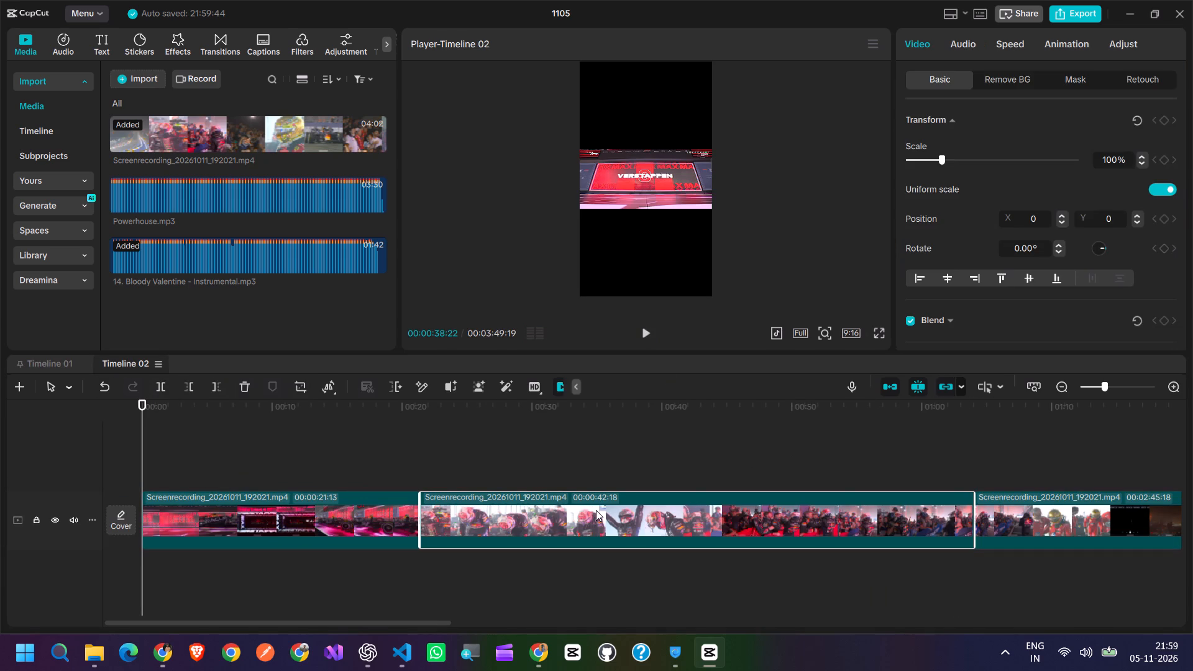
{"action": "key", "text": "ctrl+c"}
{"action": "left_click", "coordinate": [61, 360]}
{"action": "key", "text": "ctrl+v"}
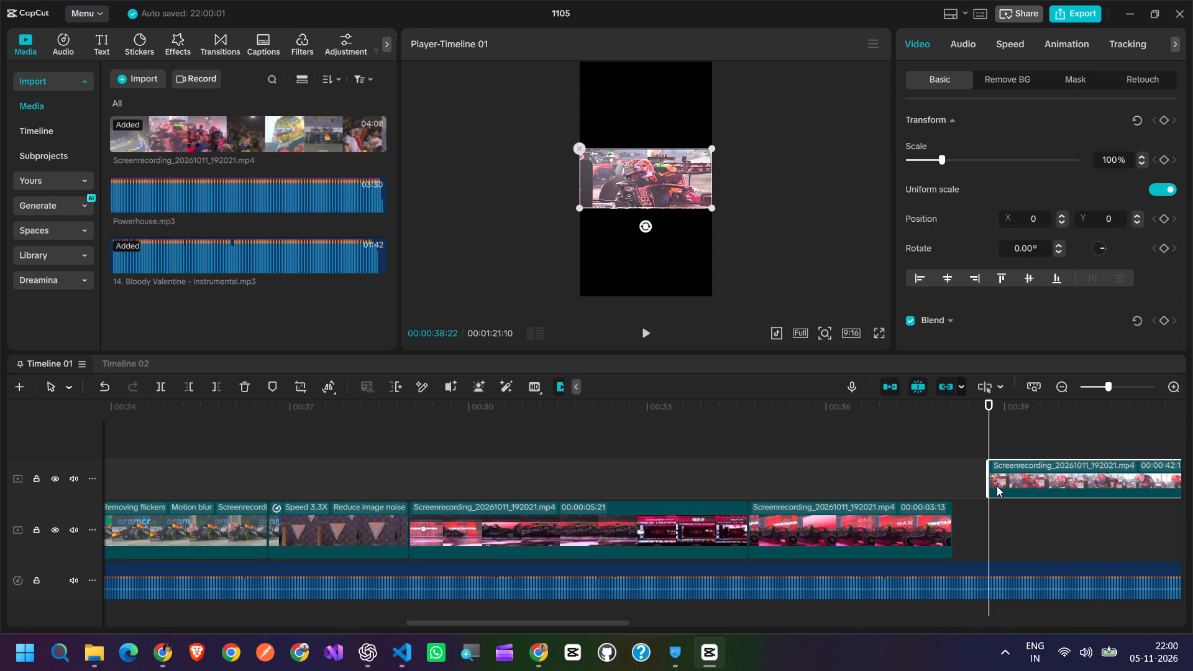
{"action": "left_click_drag", "start_coordinate": [1025, 478], "coordinate": [994, 532]}
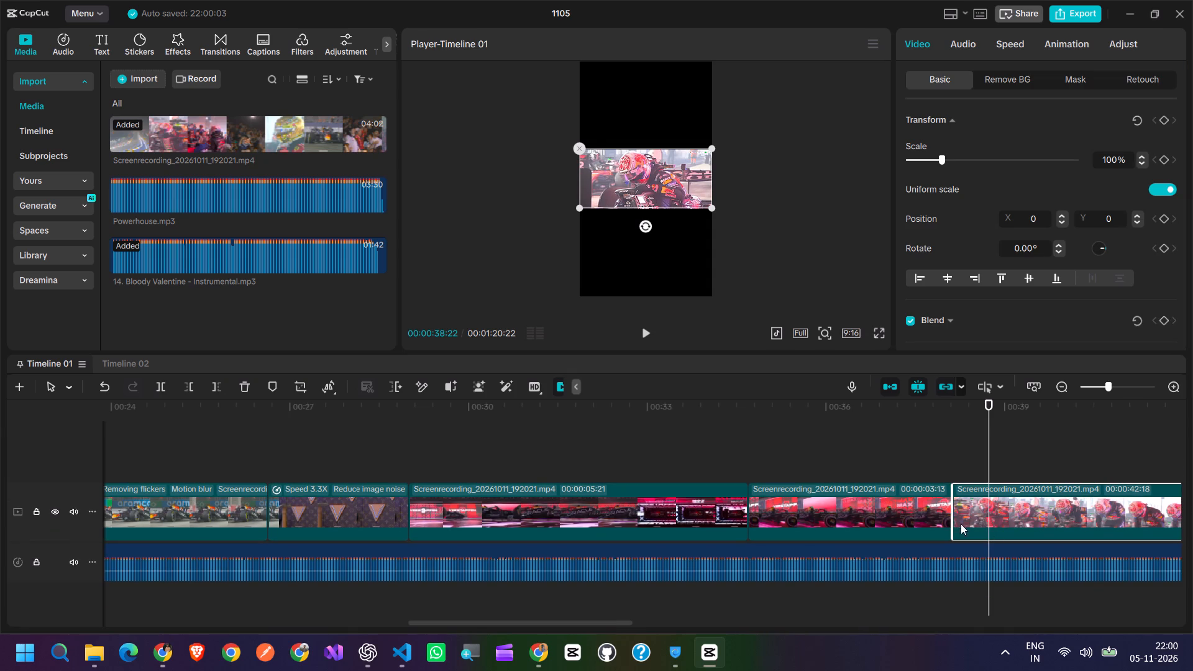
Play through the appended celebration clip and trim off its end after 00:01:05:25, where the team crowds around the driver.
{"action": "left_click", "coordinate": [822, 462]}
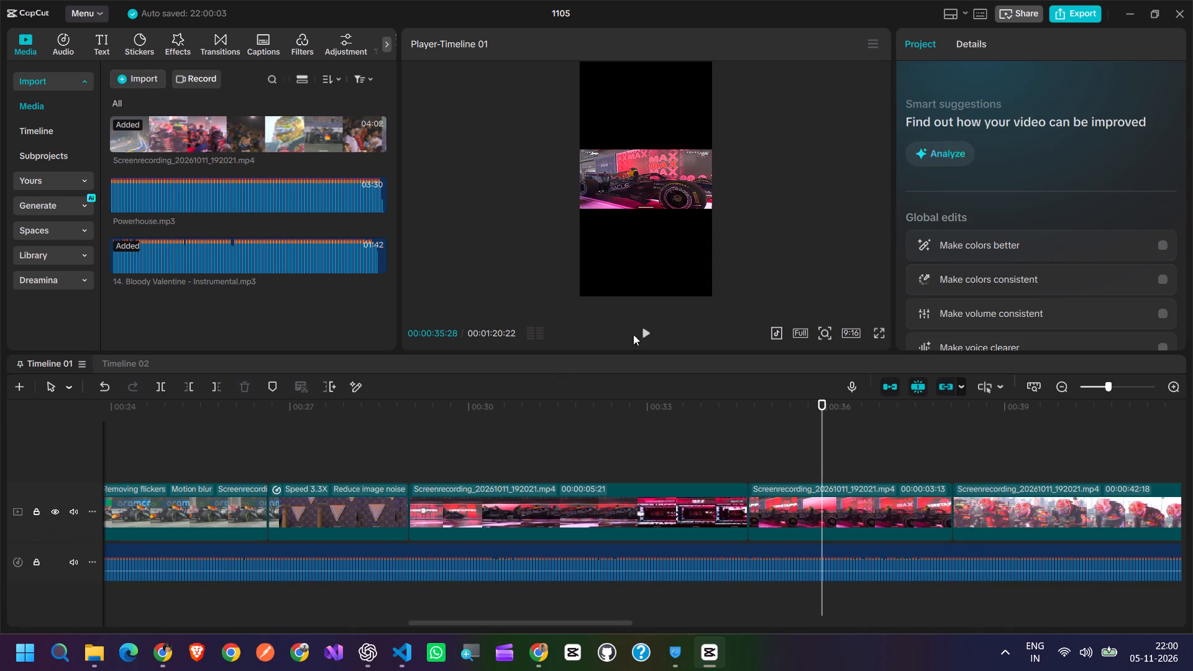
{"action": "left_click", "coordinate": [640, 333]}
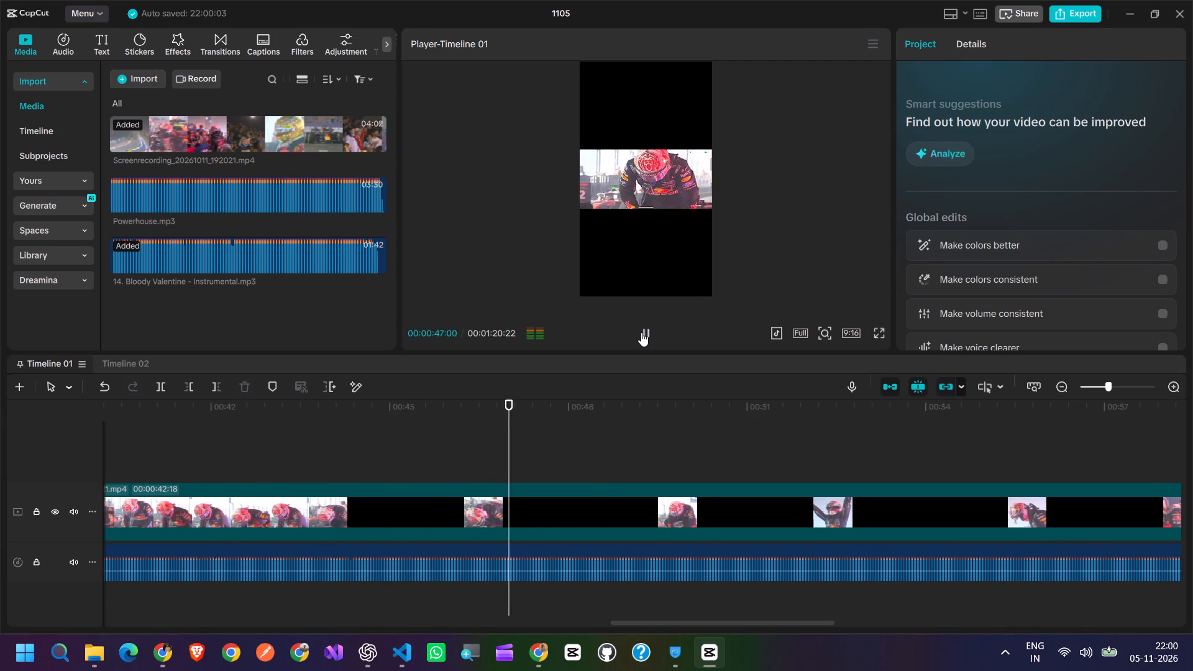
{"action": "left_click", "coordinate": [641, 332]}
{"action": "left_click", "coordinate": [641, 332]}
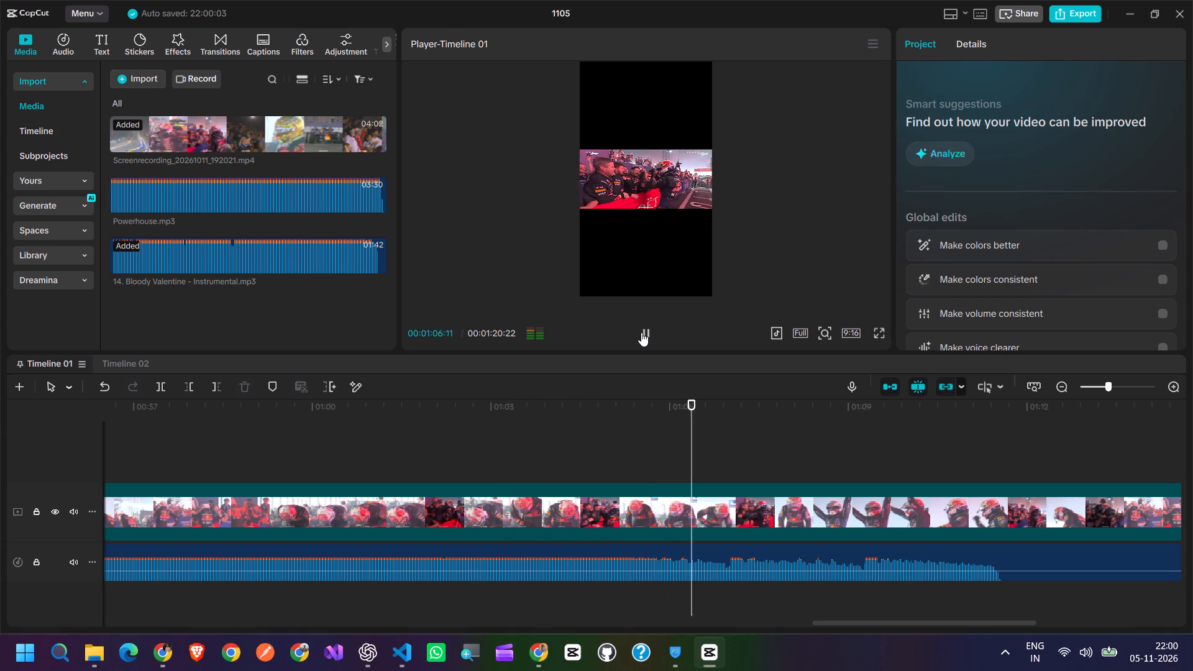
{"action": "left_click", "coordinate": [641, 332]}
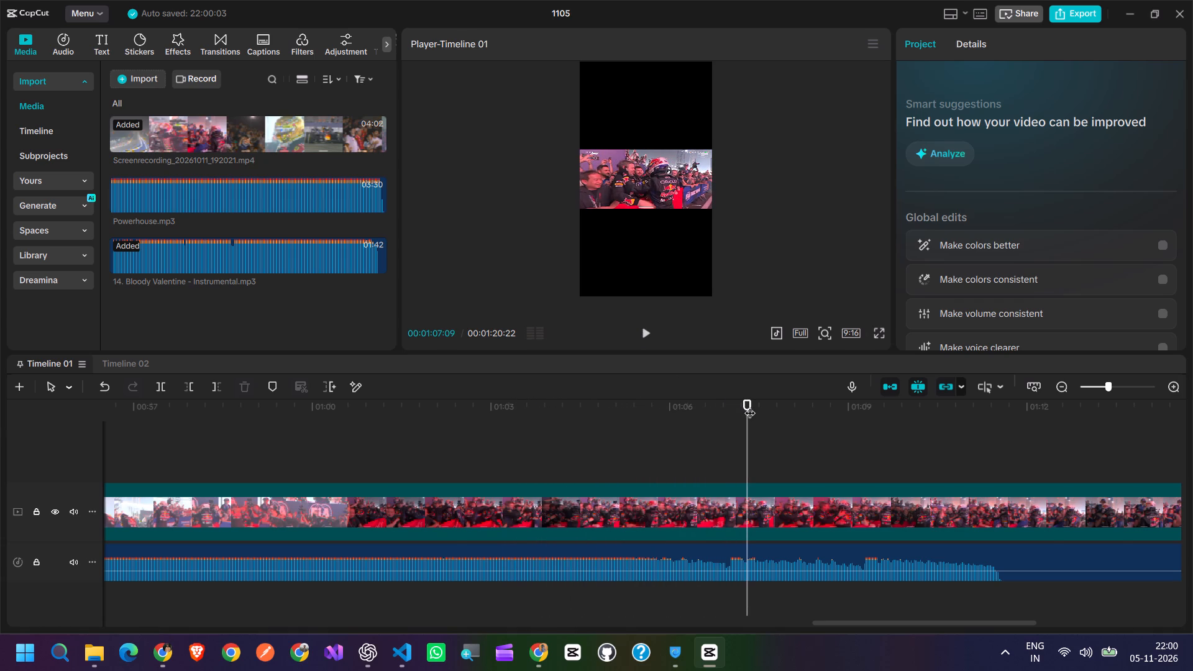
{"action": "left_click_drag", "start_coordinate": [750, 405], "coordinate": [665, 418]}
{"action": "left_click", "coordinate": [665, 418]}
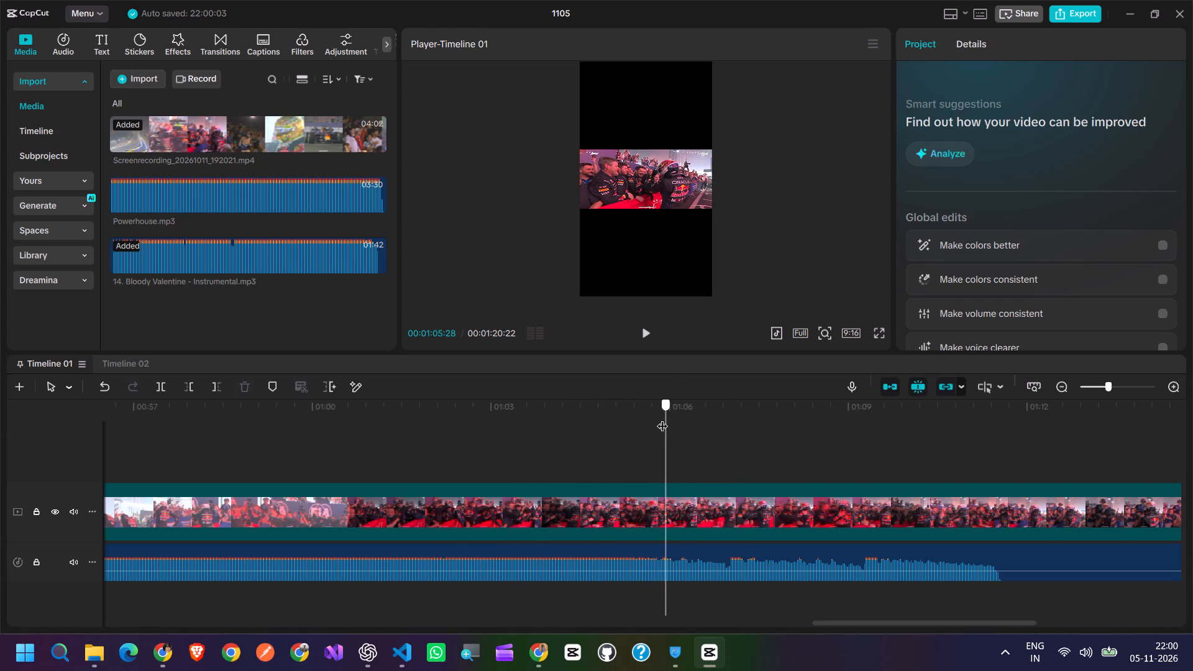
{"action": "left_click", "coordinate": [217, 388]}
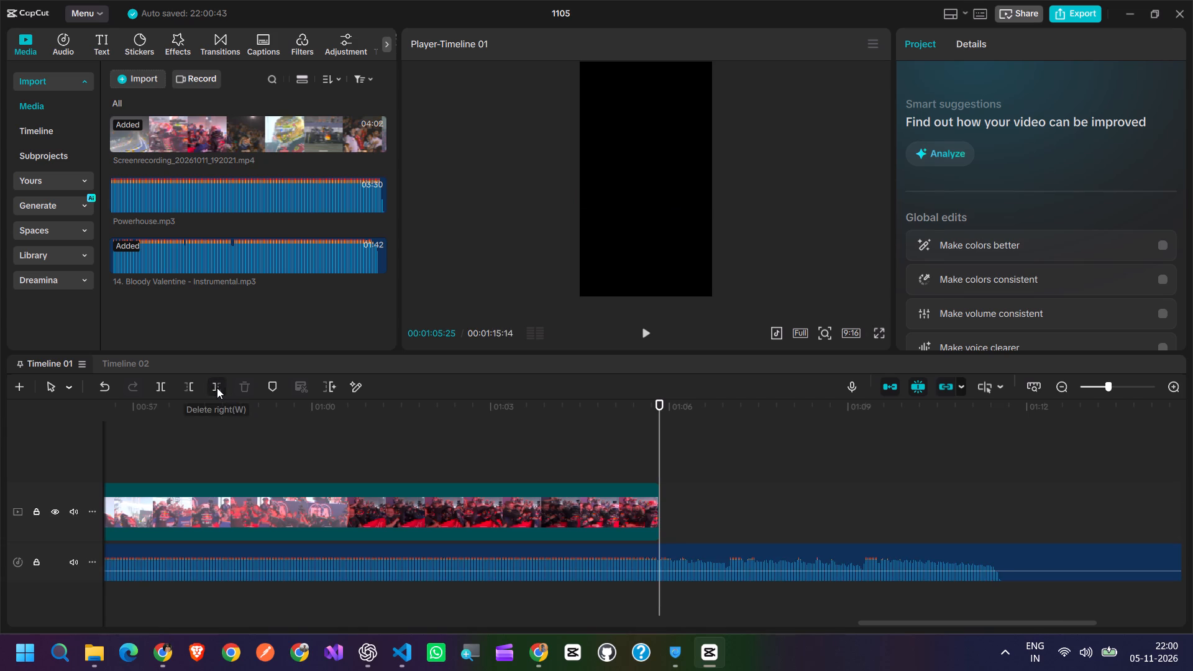
Trim the end of the Bloody Valentine instrumental at 00:01:05:25, level with the end of the video.
{"action": "left_click", "coordinate": [674, 541]}
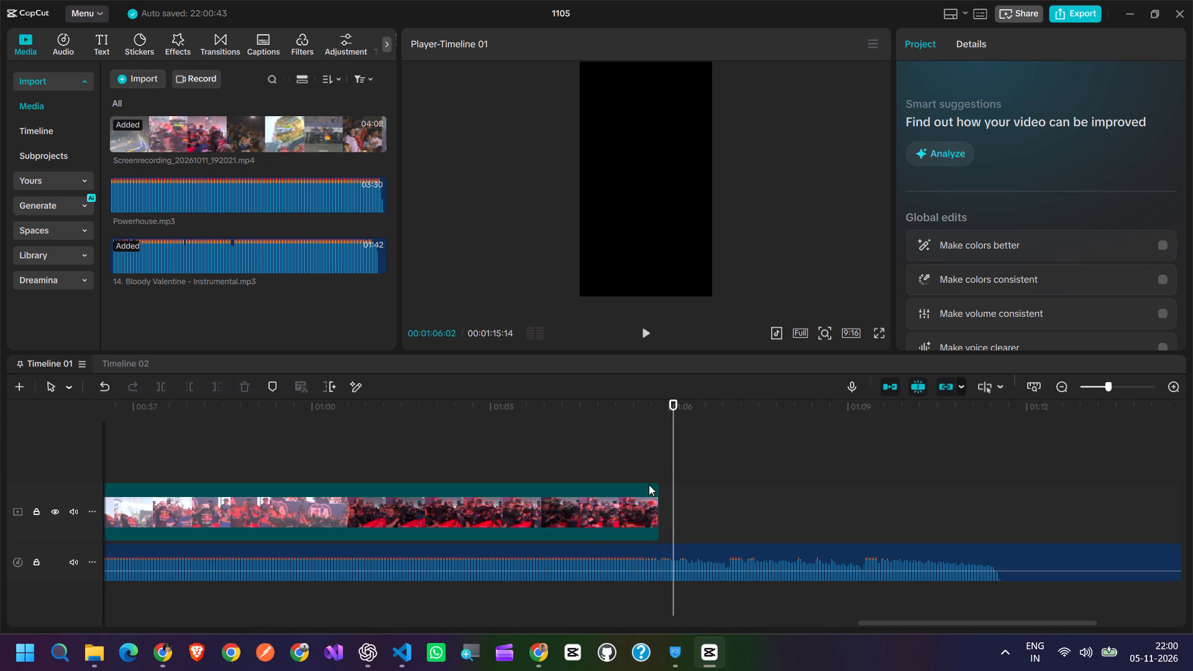
{"action": "left_click_drag", "start_coordinate": [670, 452], "coordinate": [661, 455]}
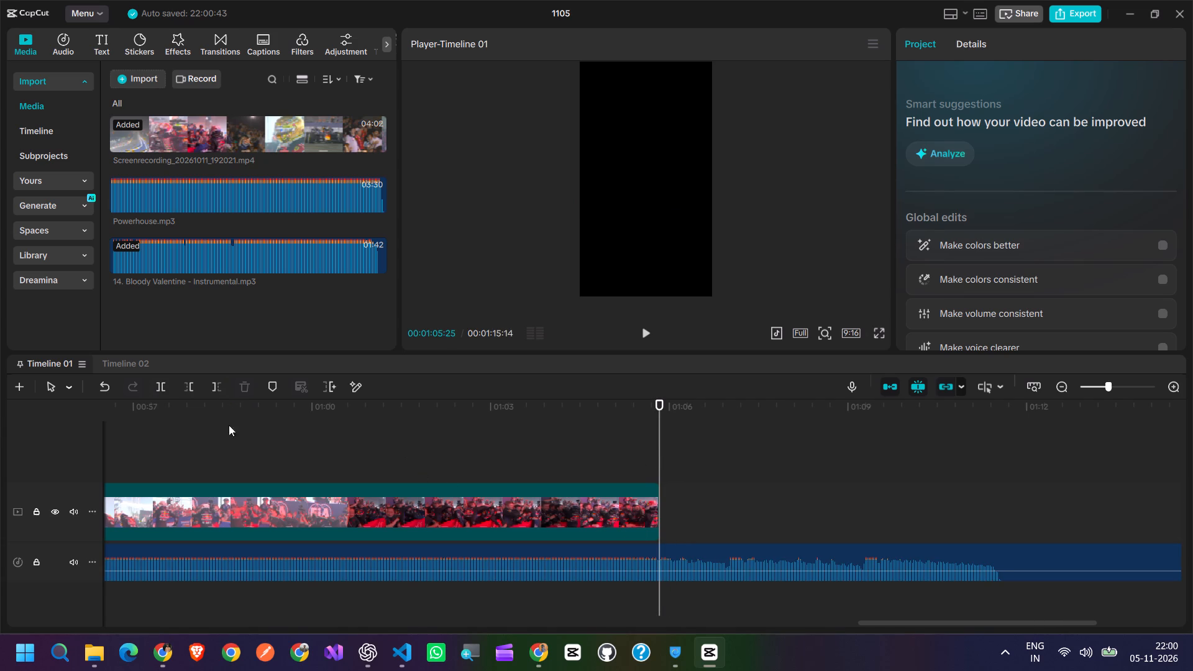
{"action": "left_click", "coordinate": [212, 384]}
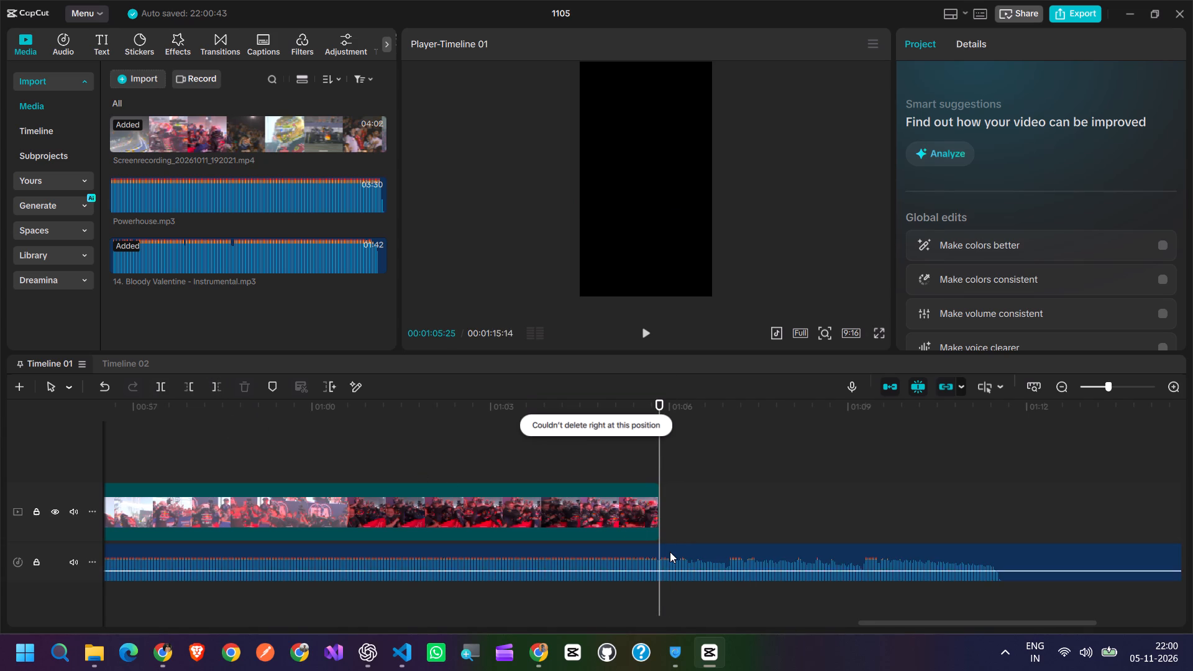
{"action": "left_click", "coordinate": [670, 552]}
{"action": "left_click", "coordinate": [213, 388]}
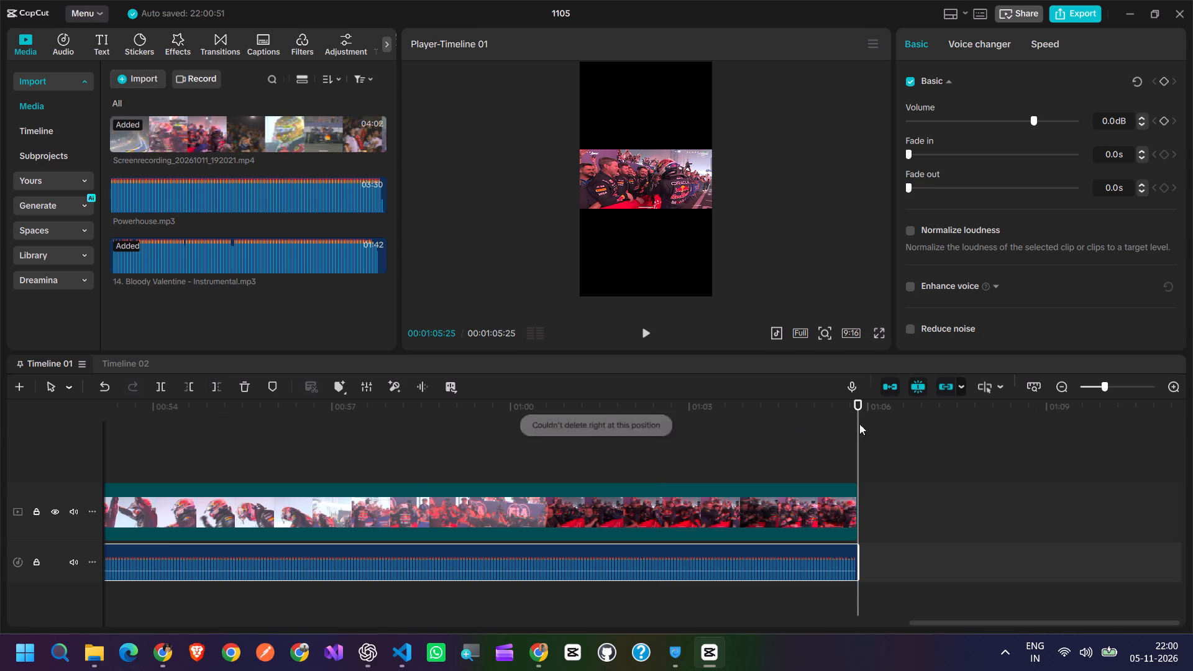
Review the edit from the start, scrub around the celebration clip, and replay from 00:00:36:22 to the end.
{"action": "left_click_drag", "start_coordinate": [861, 442], "coordinate": [0, 442]}
{"action": "scroll", "coordinate": [502, 535], "scroll_direction": "down", "scroll_amount": 5, "text": "ctrl"}
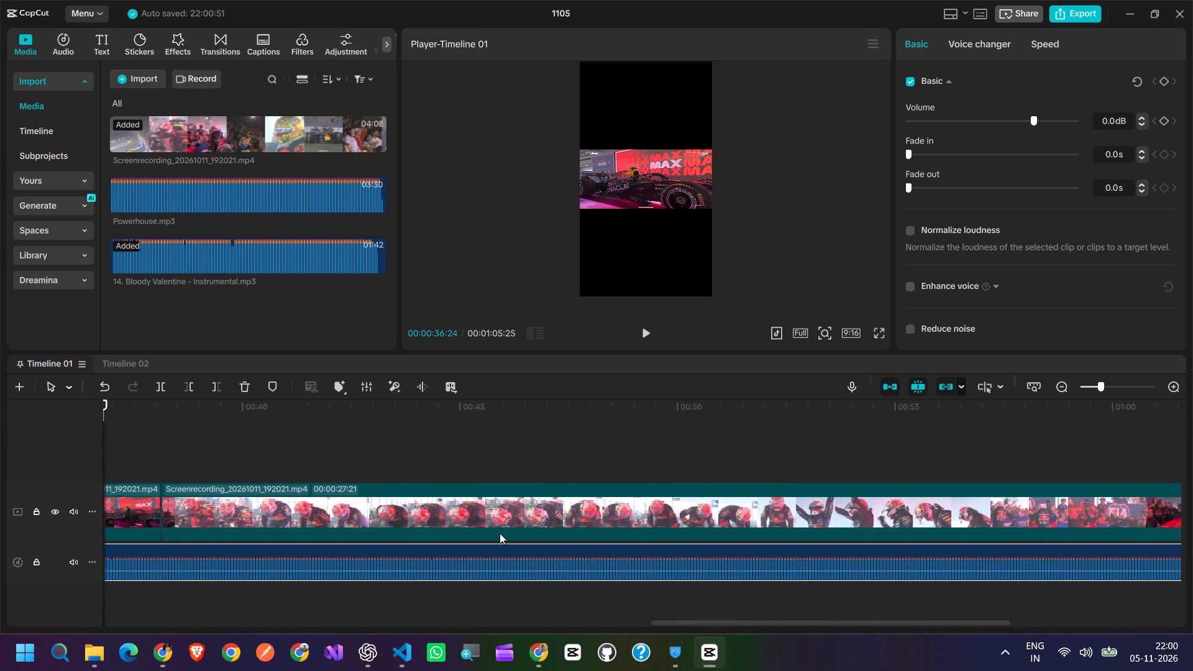
{"action": "scroll", "coordinate": [499, 533], "scroll_direction": "down", "scroll_amount": 12, "text": "ctrl"}
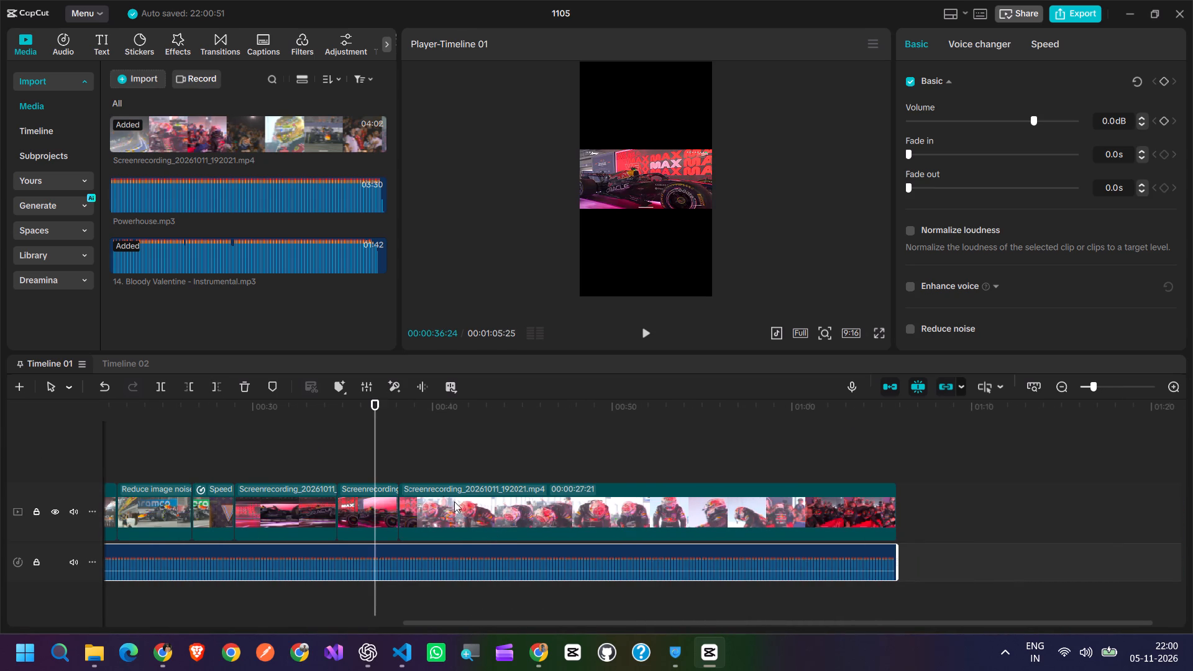
{"action": "left_click_drag", "start_coordinate": [376, 449], "coordinate": [0, 449]}
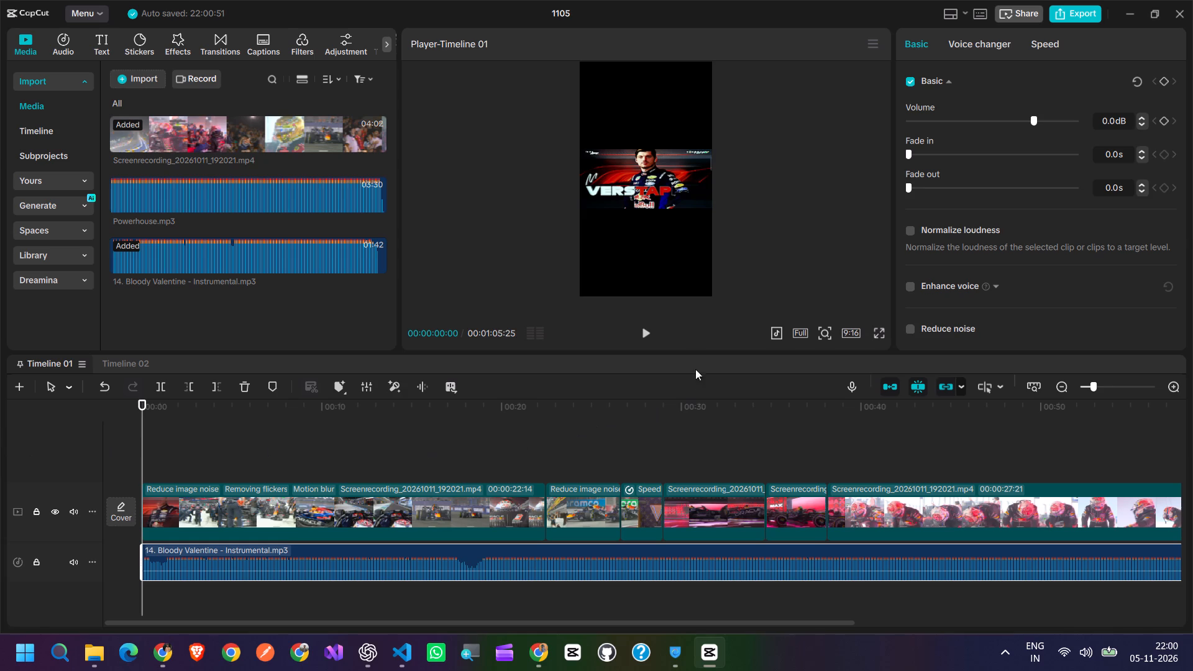
{"action": "left_click", "coordinate": [642, 332]}
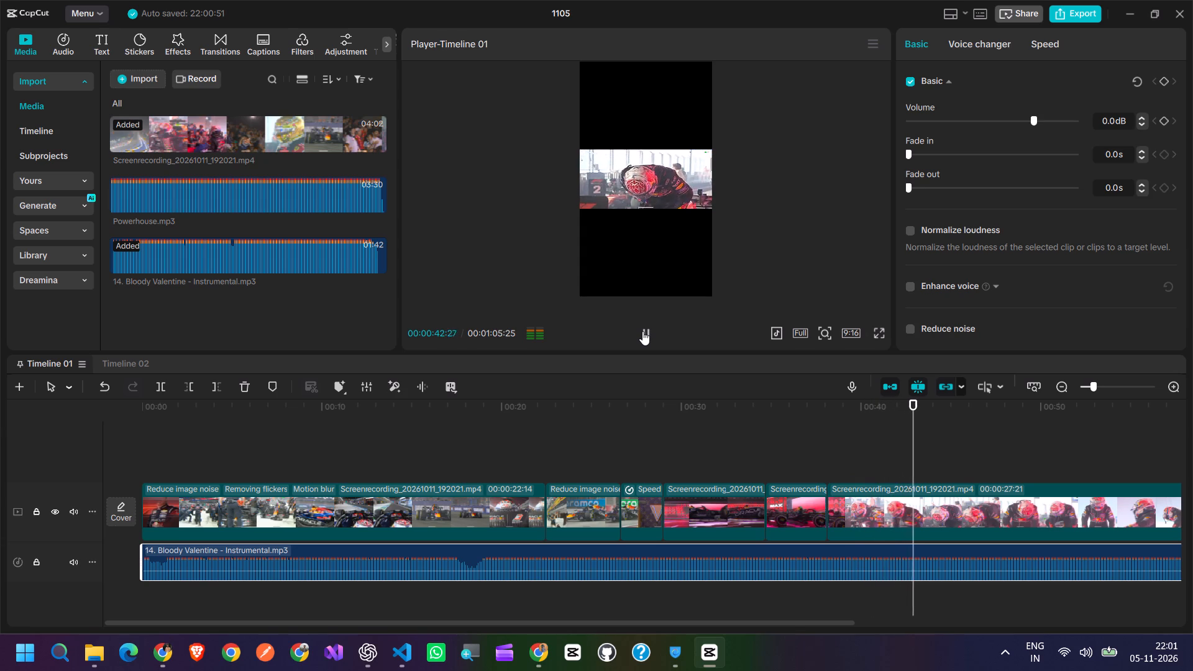
{"action": "left_click", "coordinate": [642, 331]}
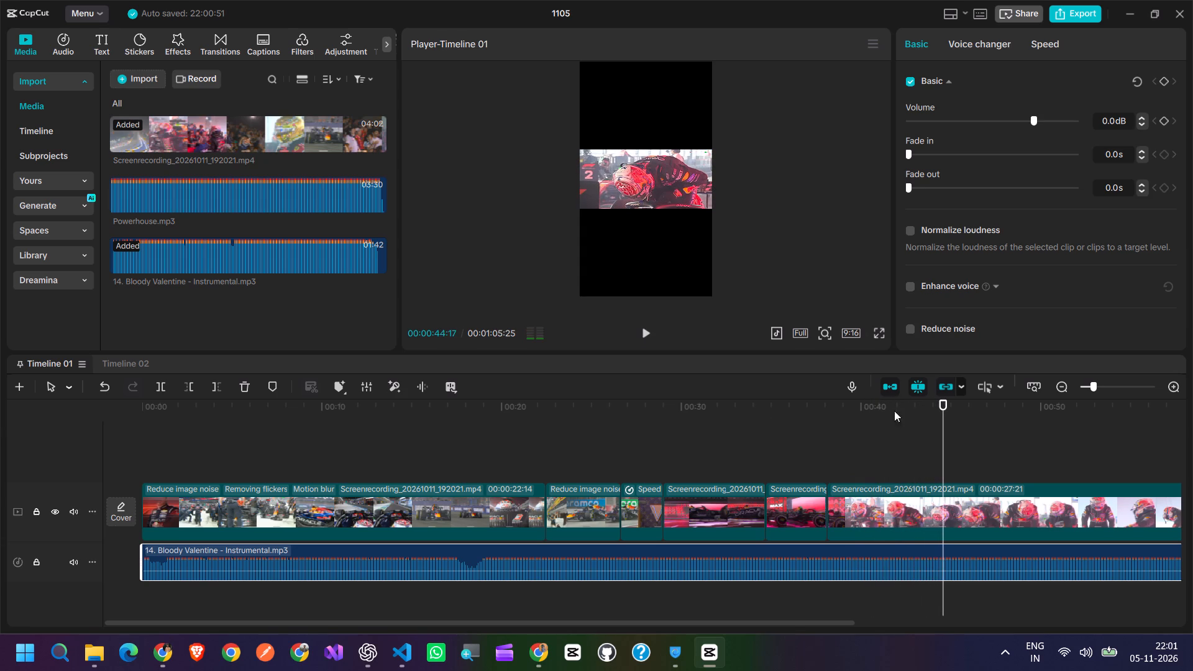
{"action": "left_click_drag", "start_coordinate": [948, 424], "coordinate": [923, 434]}
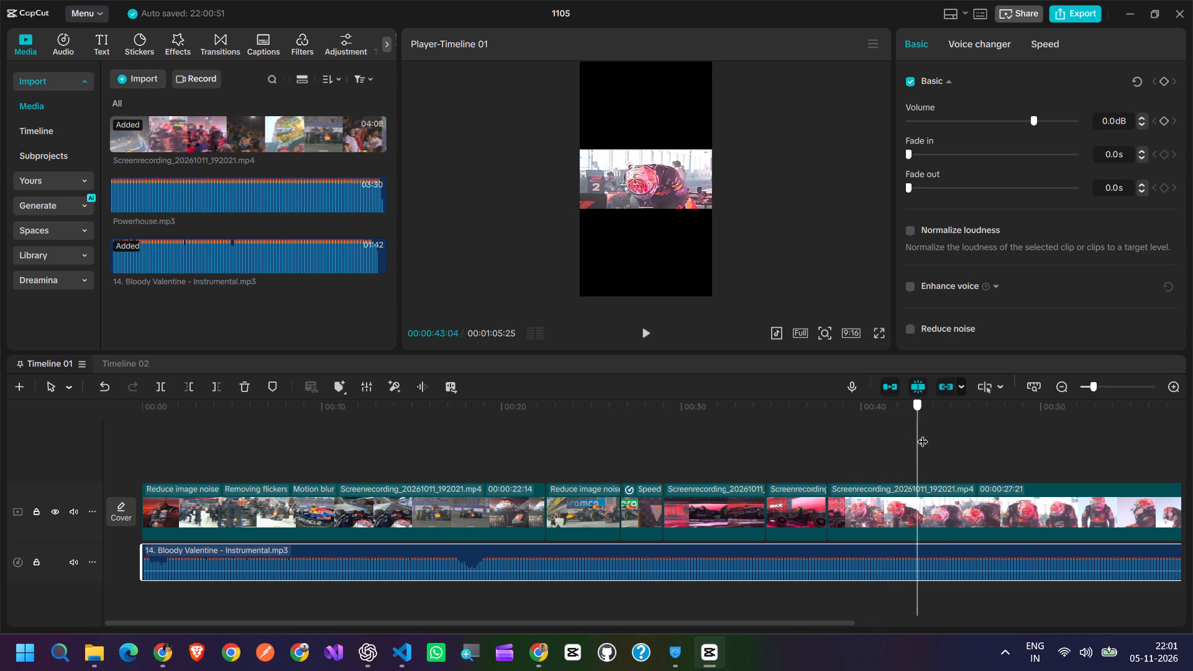
{"action": "left_click_drag", "start_coordinate": [923, 434], "coordinate": [1070, 429]}
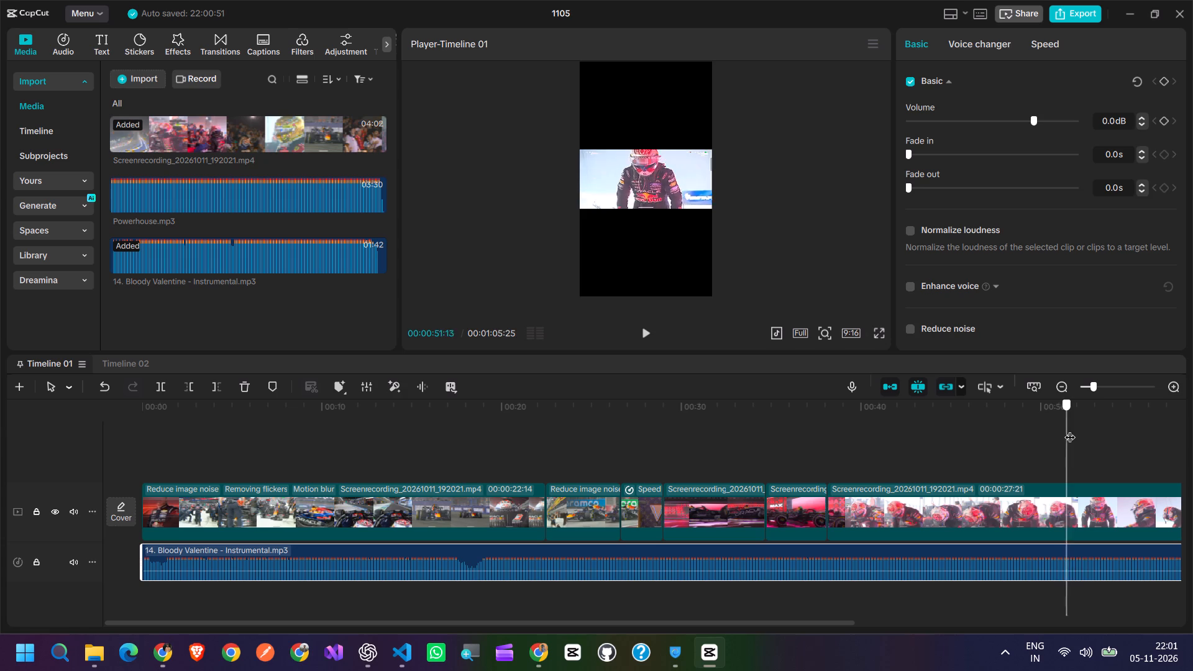
{"action": "left_click_drag", "start_coordinate": [1070, 429], "coordinate": [934, 424]}
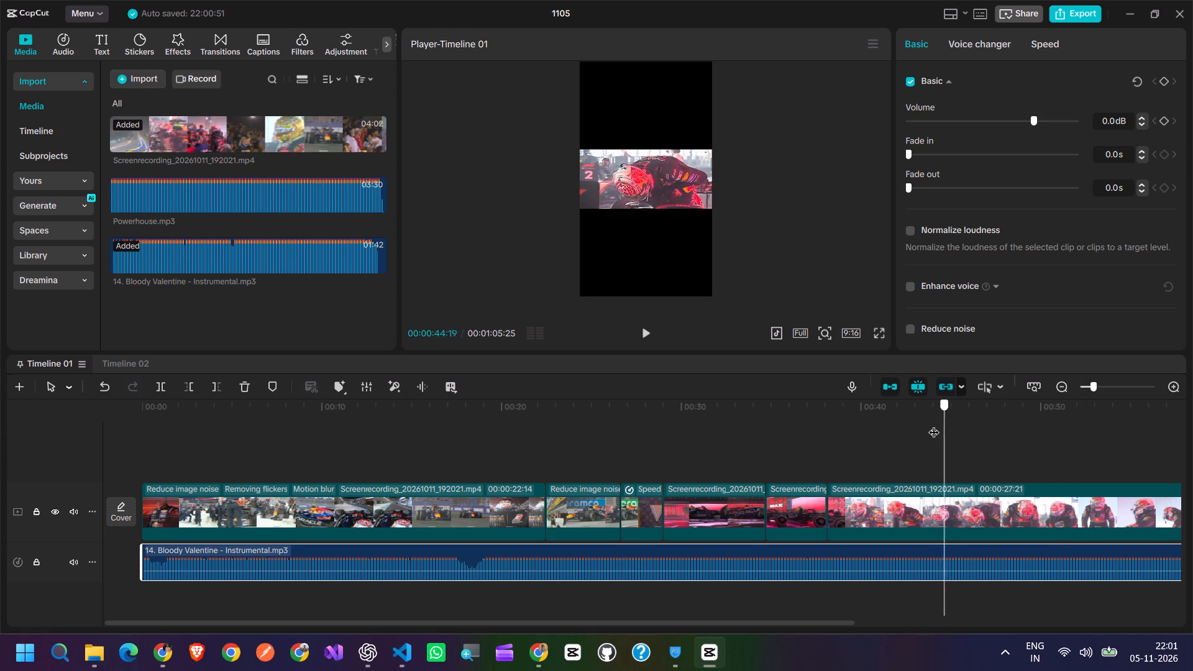
{"action": "left_click_drag", "start_coordinate": [934, 424], "coordinate": [802, 428]}
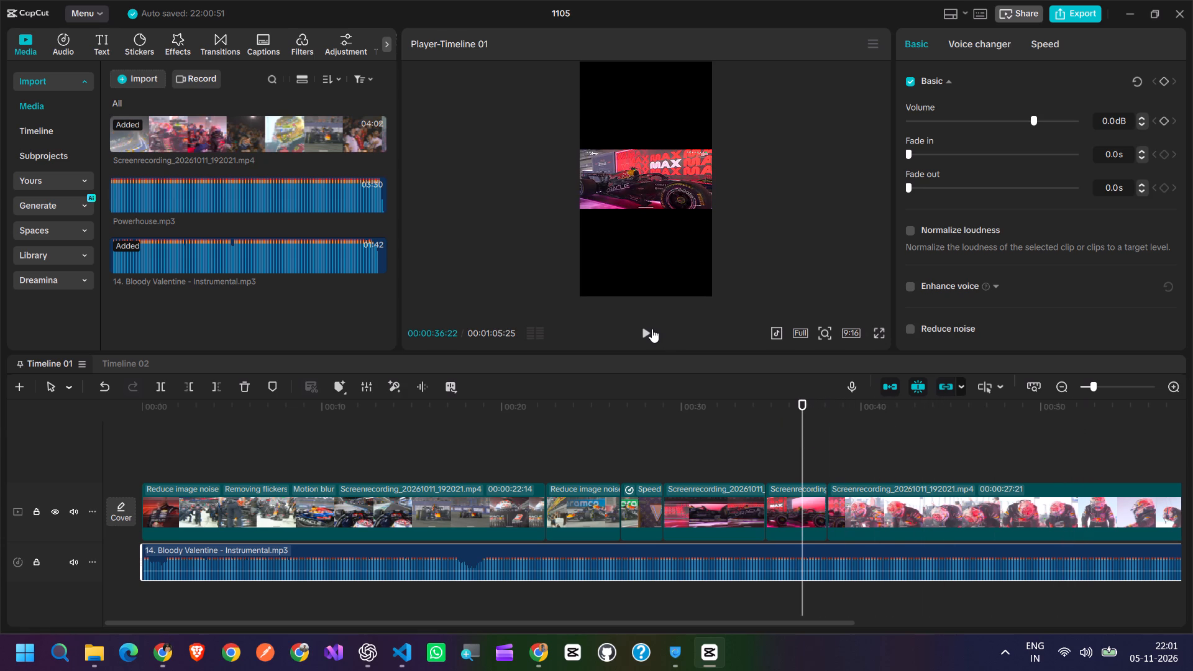
{"action": "left_click", "coordinate": [647, 329]}
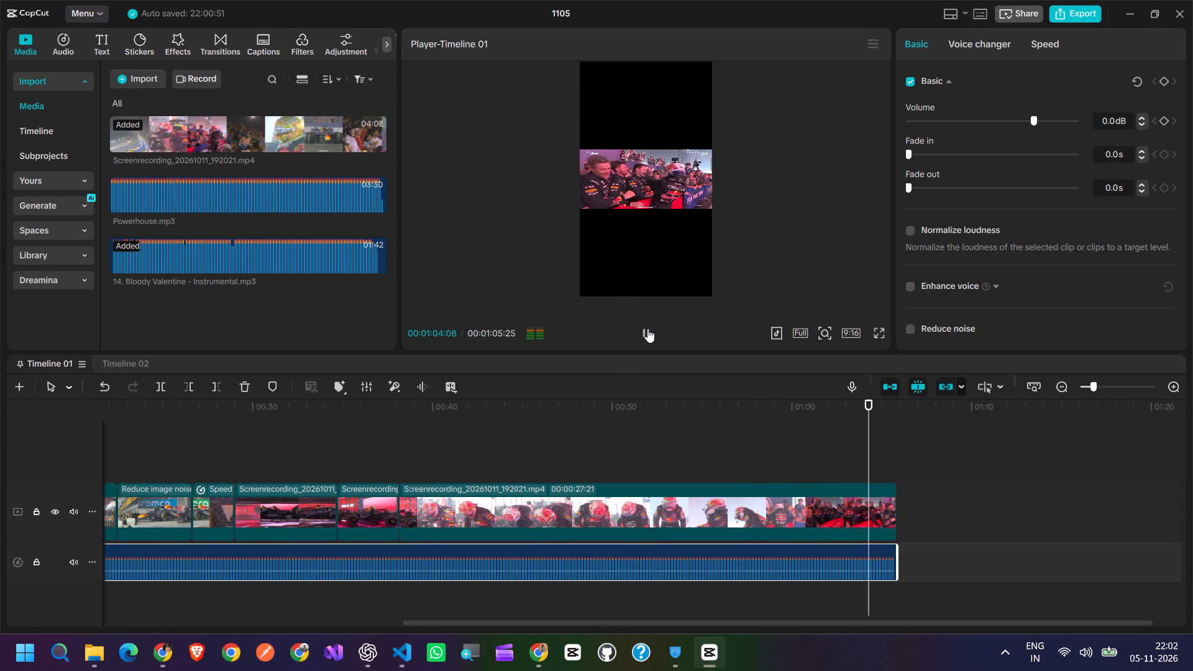
{"action": "left_click", "coordinate": [647, 329]}
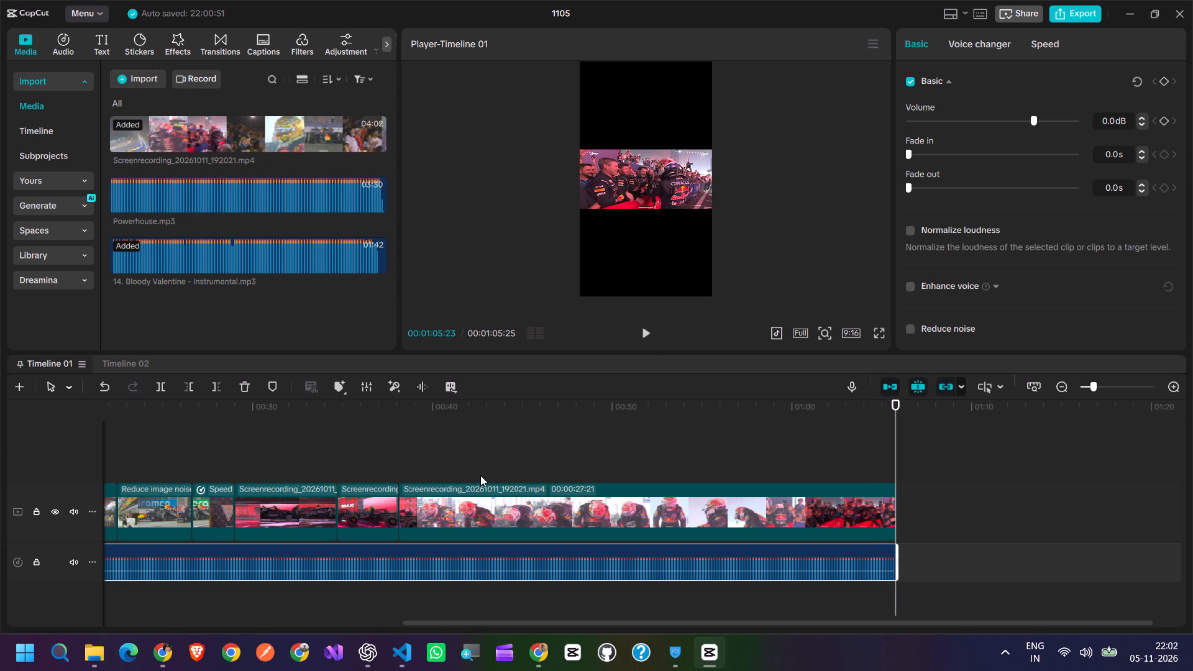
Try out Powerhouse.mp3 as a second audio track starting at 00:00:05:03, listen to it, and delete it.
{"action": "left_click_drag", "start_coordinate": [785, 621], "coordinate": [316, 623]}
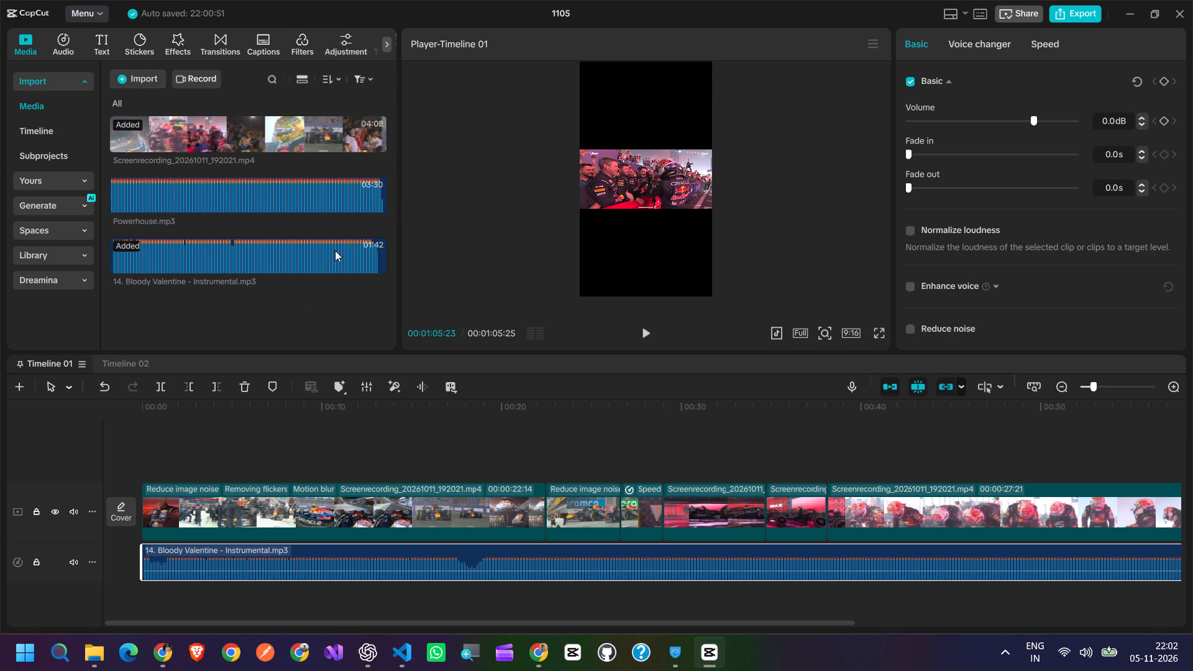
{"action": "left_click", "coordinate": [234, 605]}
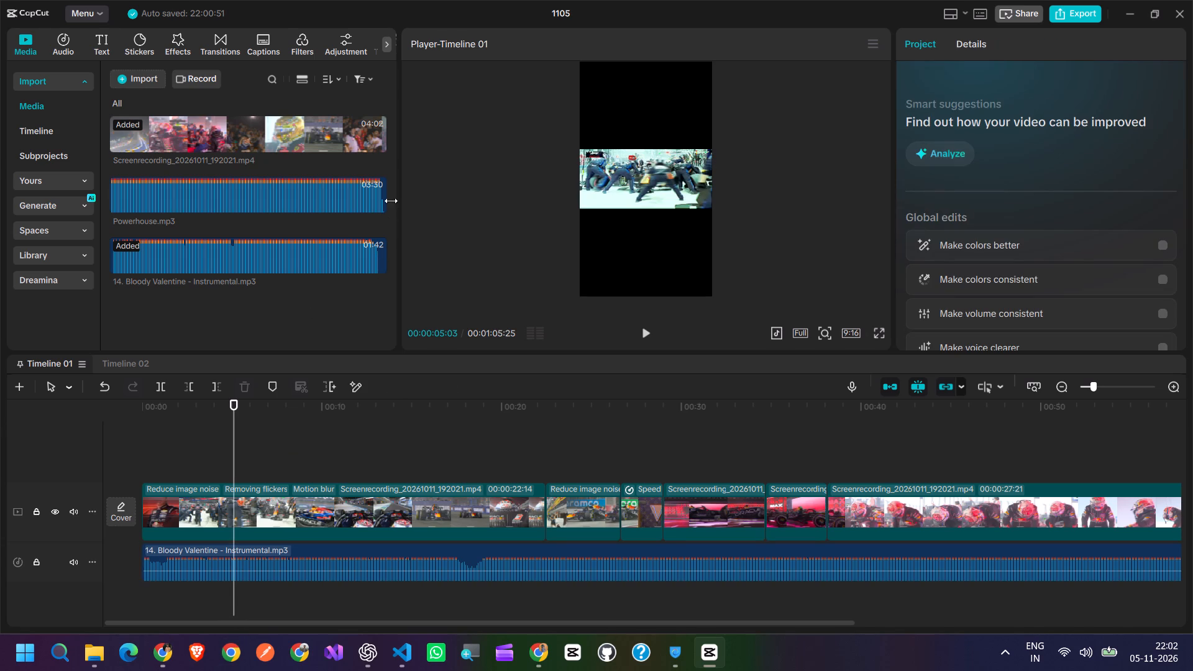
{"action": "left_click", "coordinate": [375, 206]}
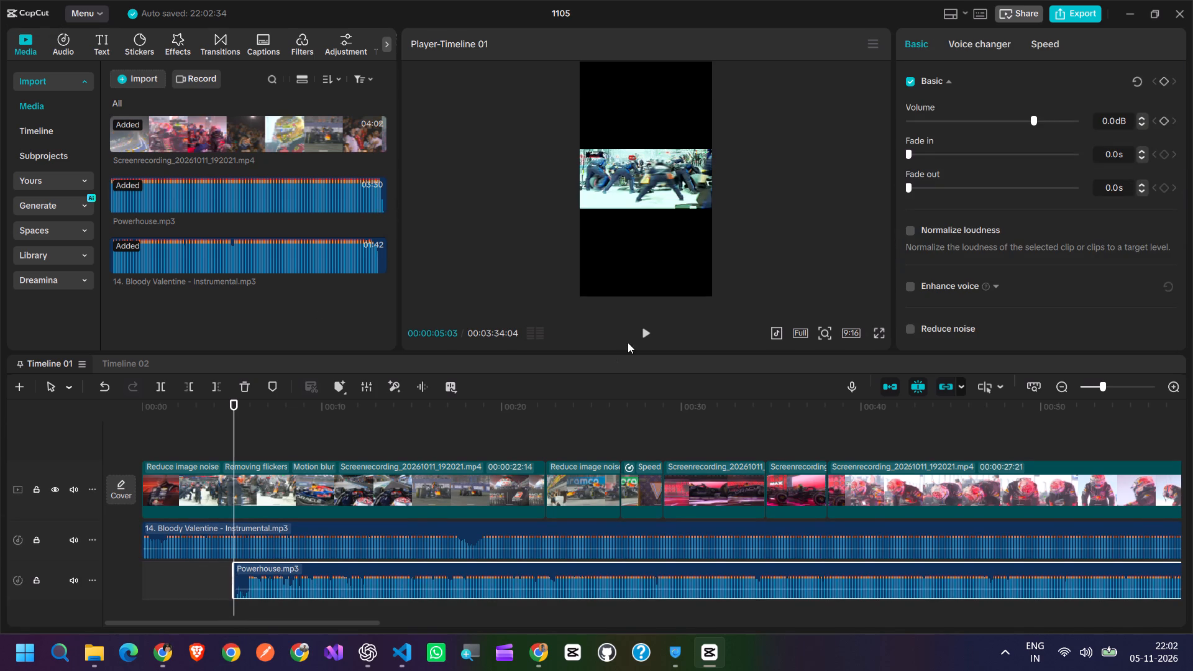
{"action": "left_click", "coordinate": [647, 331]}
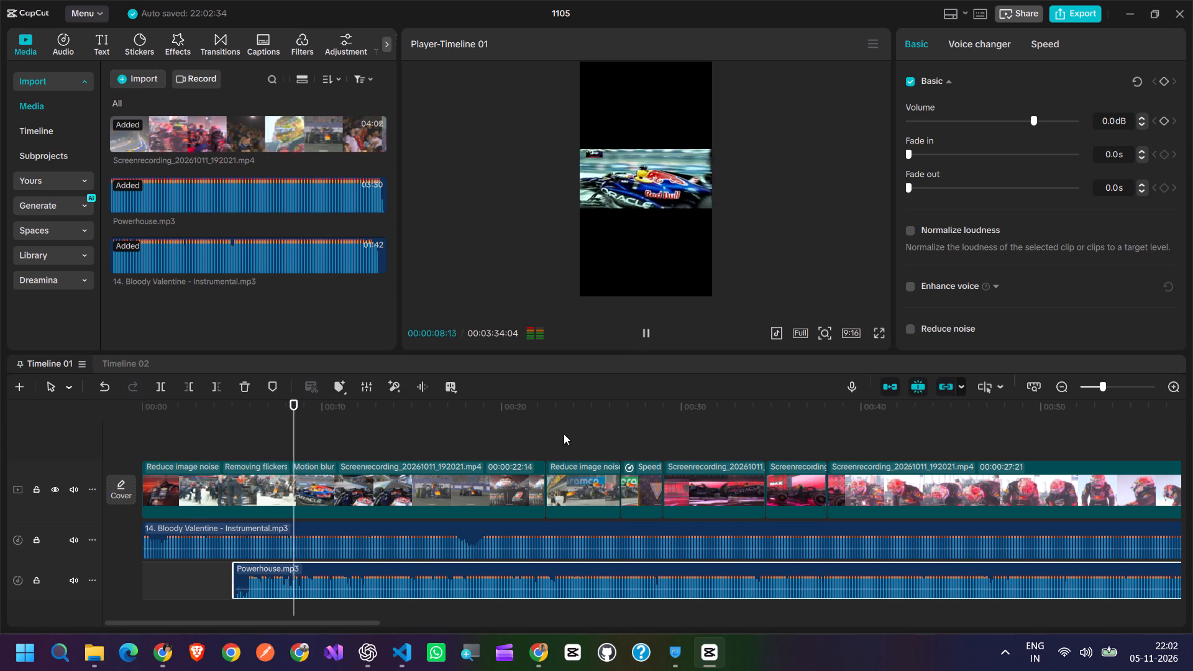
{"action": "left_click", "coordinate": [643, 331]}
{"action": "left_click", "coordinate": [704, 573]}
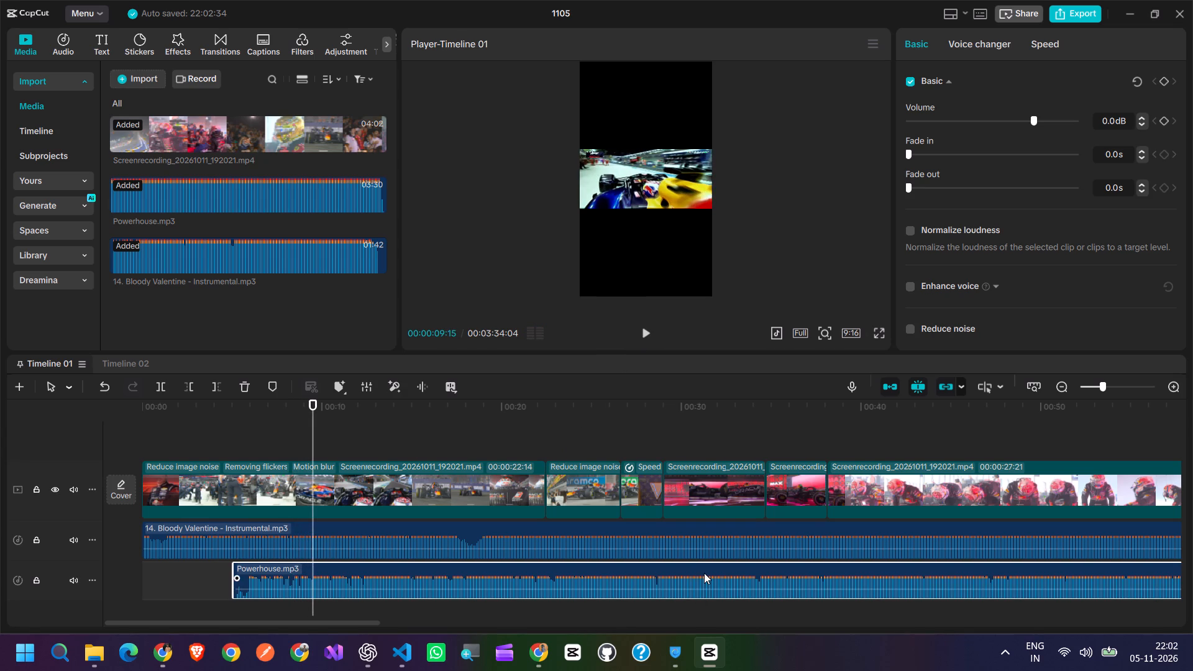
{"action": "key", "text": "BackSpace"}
Import the song 6. All Hail The Tiger (From _Devara Part 1_) from the Tollywood Themes folder in Music into the project media.
{"action": "left_click", "coordinate": [125, 76]}
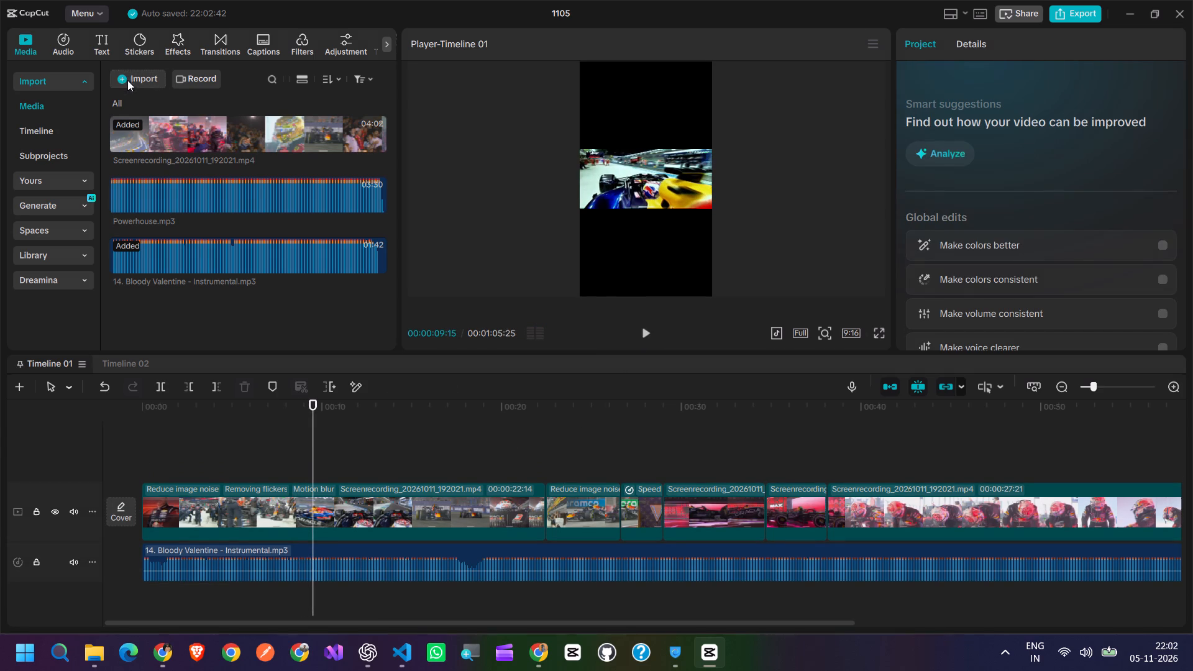
{"action": "left_click", "coordinate": [145, 107]}
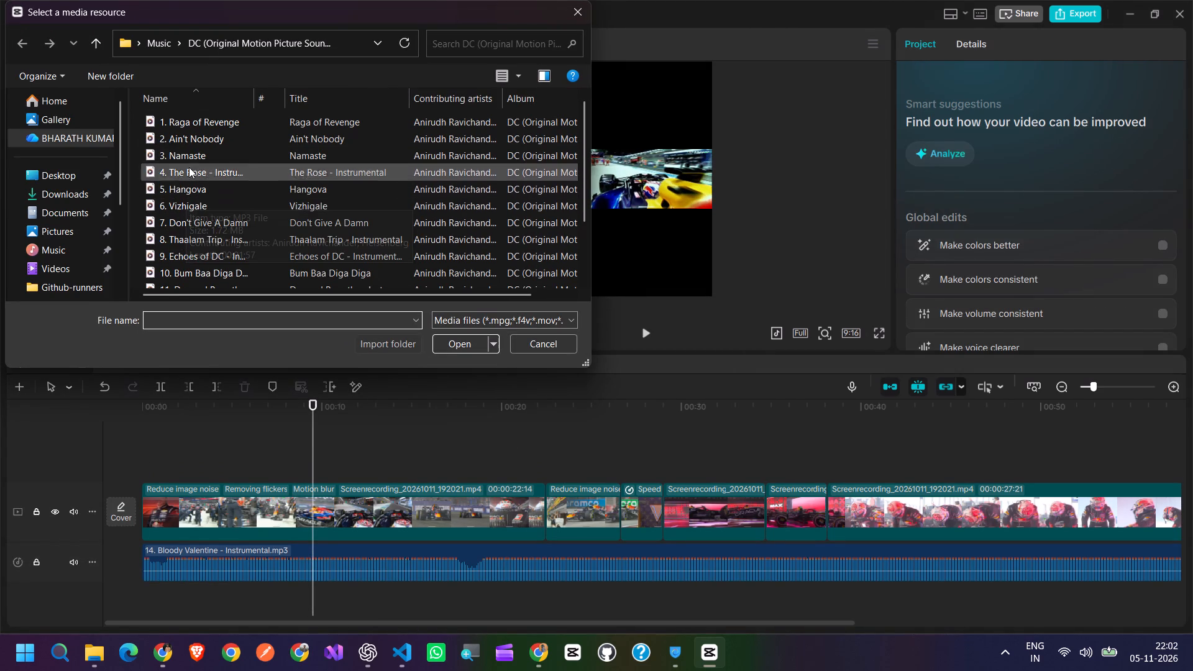
{"action": "left_click", "coordinate": [89, 48]}
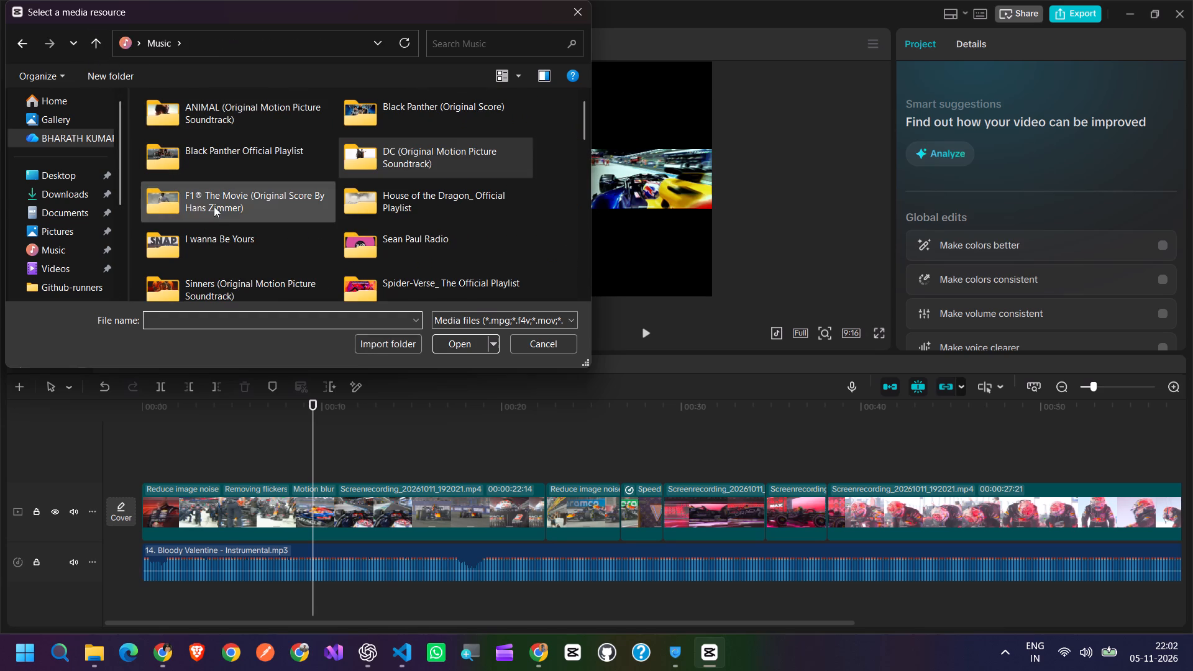
{"action": "scroll", "coordinate": [272, 231], "scroll_direction": "down", "scroll_amount": 1}
{"action": "scroll", "coordinate": [439, 244], "scroll_direction": "down", "scroll_amount": 2}
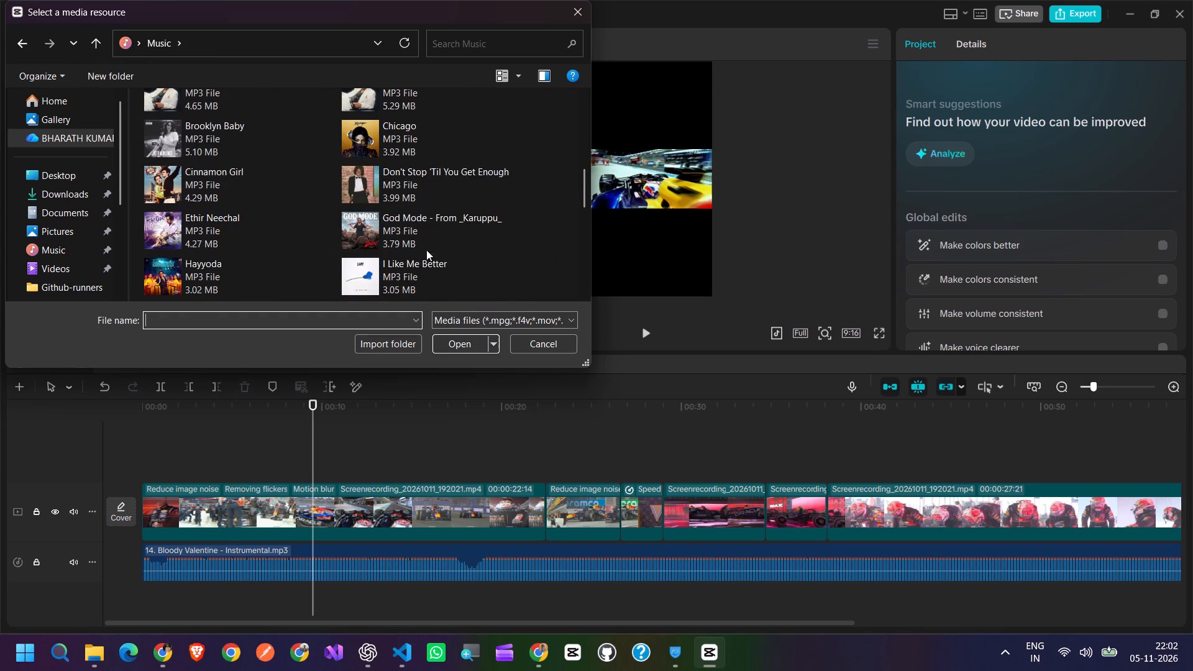
{"action": "scroll", "coordinate": [398, 248], "scroll_direction": "down", "scroll_amount": 4}
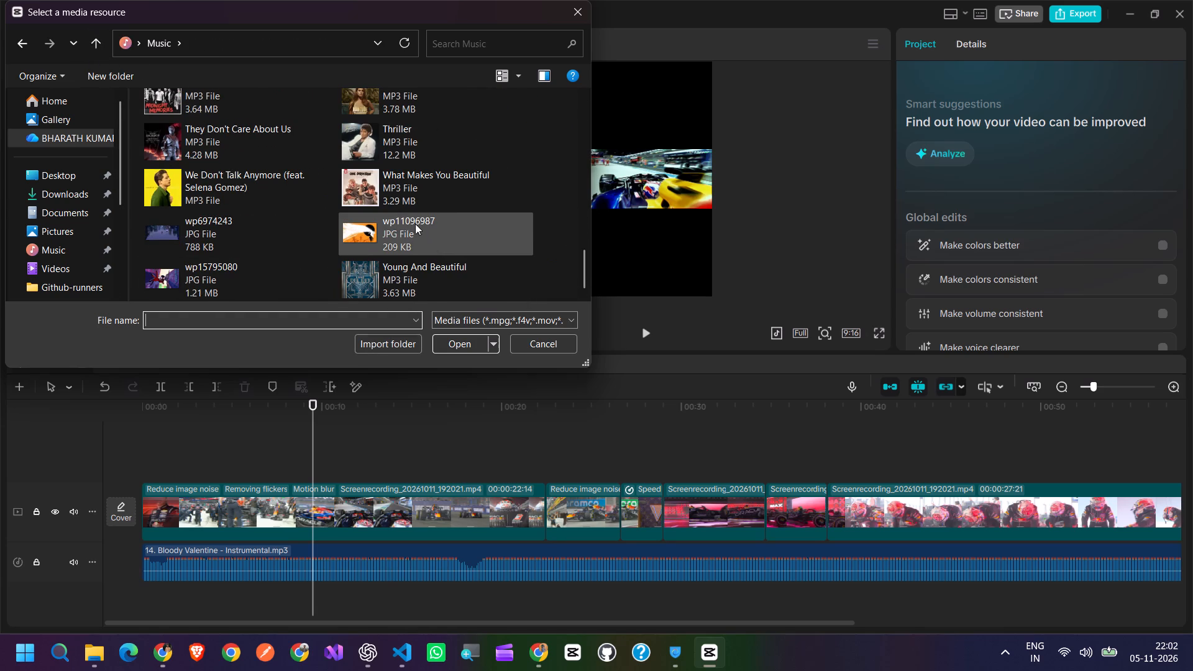
{"action": "scroll", "coordinate": [418, 229], "scroll_direction": "down", "scroll_amount": 1}
{"action": "scroll", "coordinate": [392, 186], "scroll_direction": "up", "scroll_amount": 5}
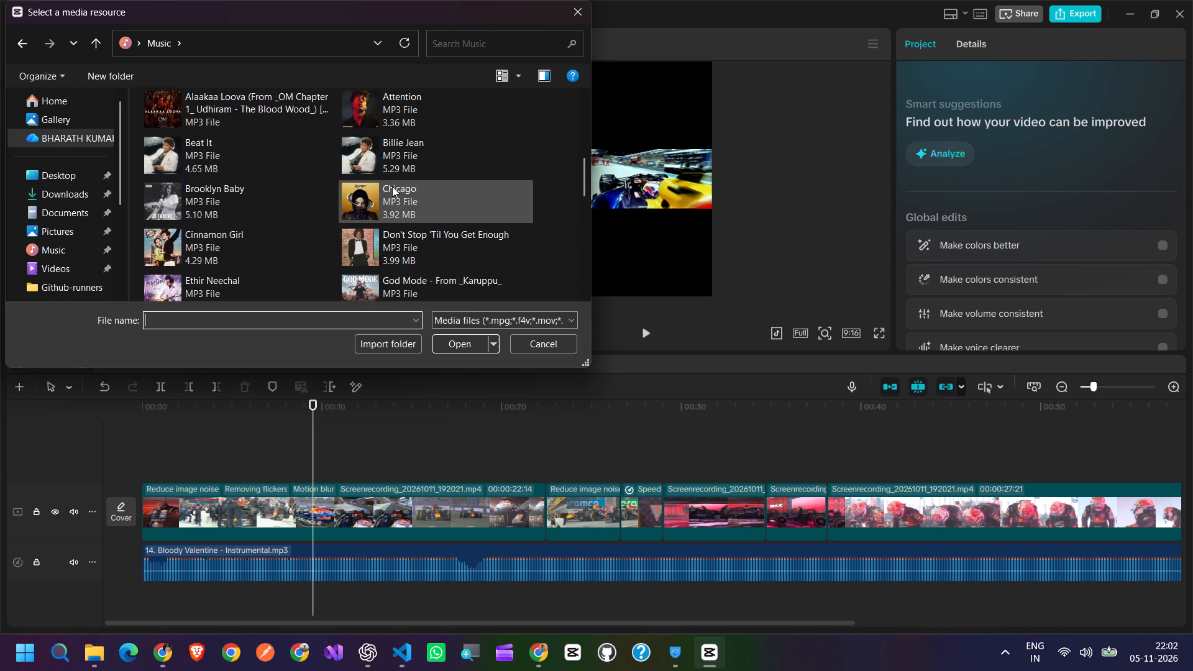
{"action": "double_click", "coordinate": [441, 157]}
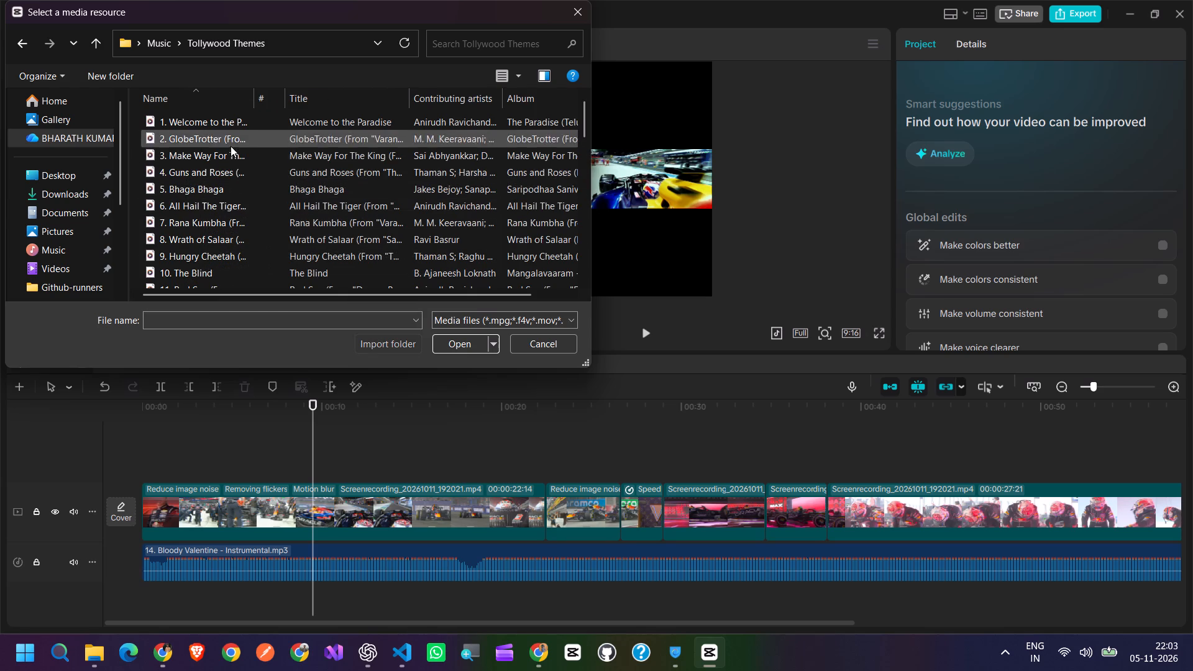
{"action": "left_click", "coordinate": [219, 173]}
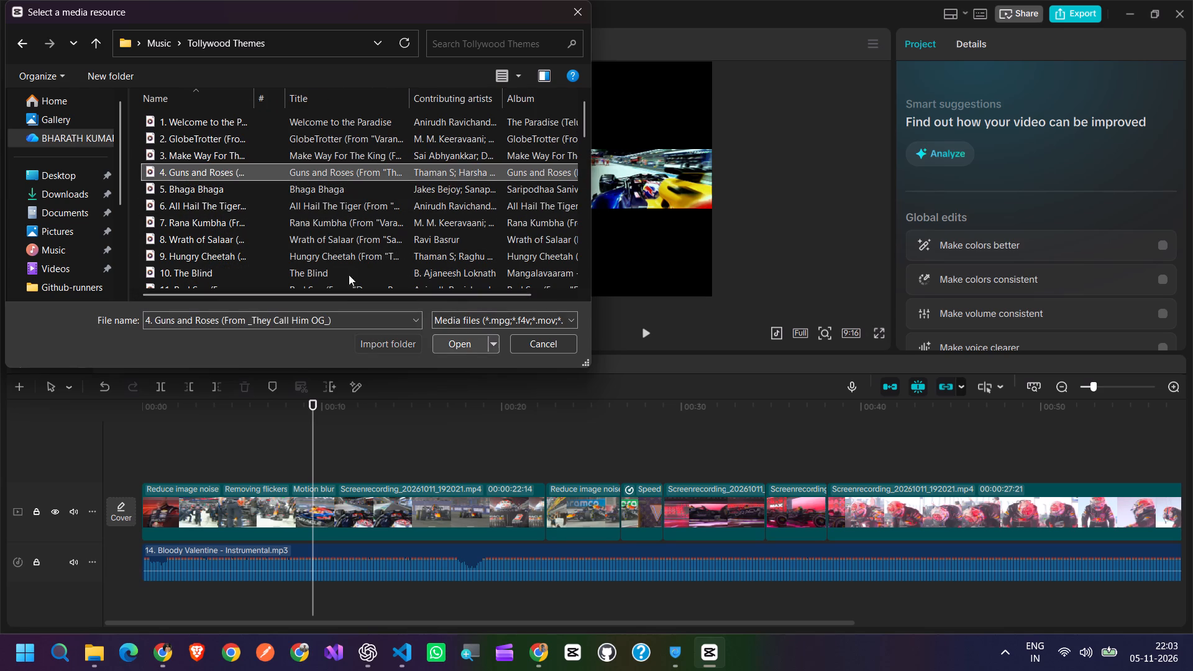
{"action": "left_click", "coordinate": [189, 205]}
{"action": "left_click", "coordinate": [455, 349]}
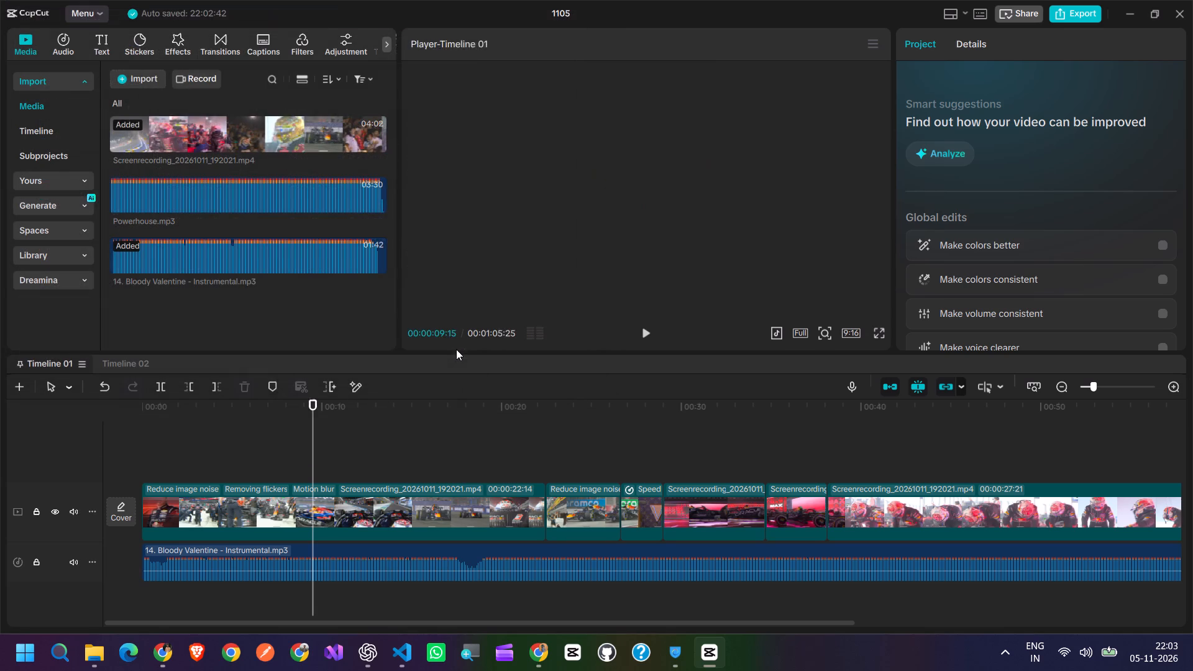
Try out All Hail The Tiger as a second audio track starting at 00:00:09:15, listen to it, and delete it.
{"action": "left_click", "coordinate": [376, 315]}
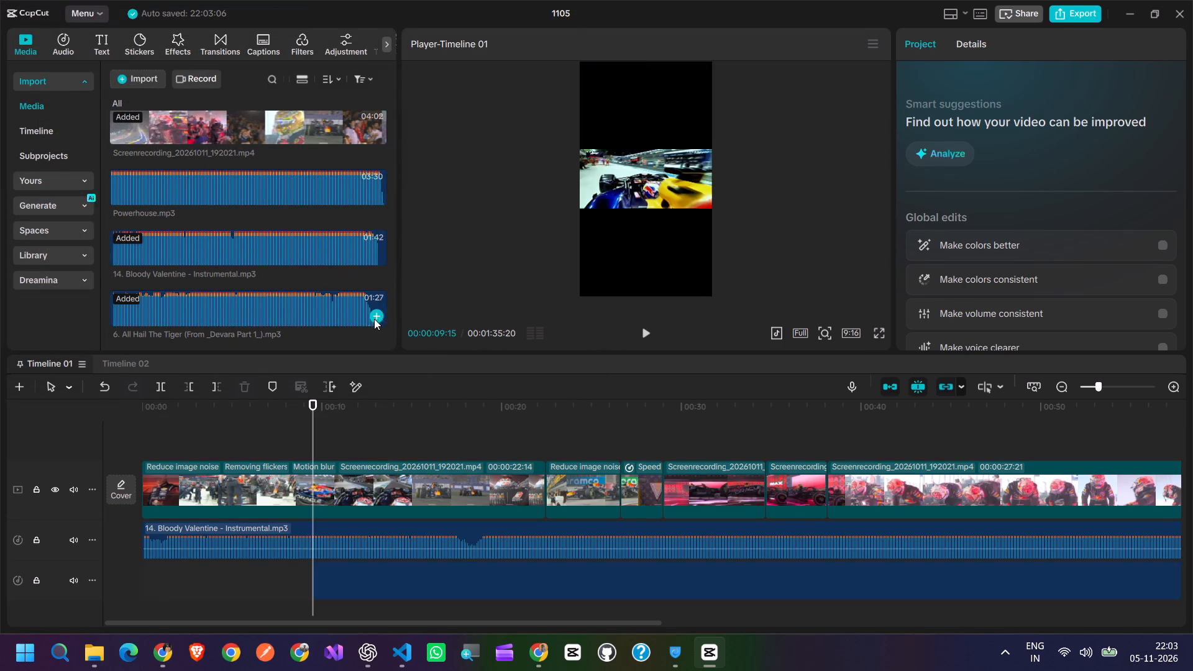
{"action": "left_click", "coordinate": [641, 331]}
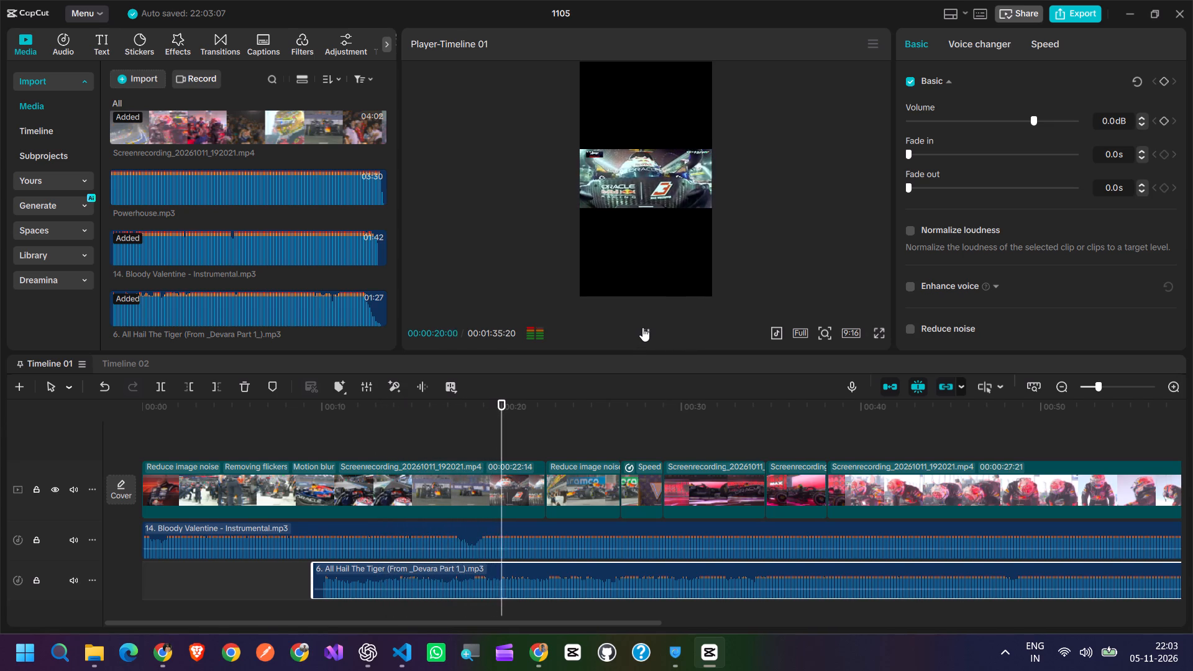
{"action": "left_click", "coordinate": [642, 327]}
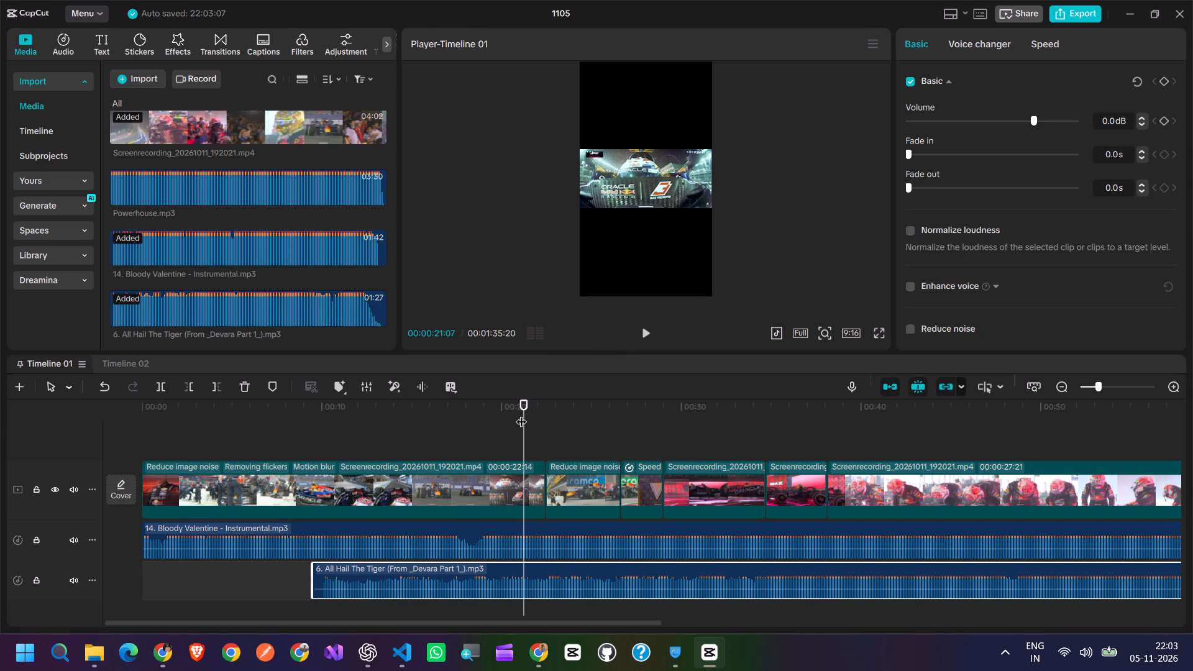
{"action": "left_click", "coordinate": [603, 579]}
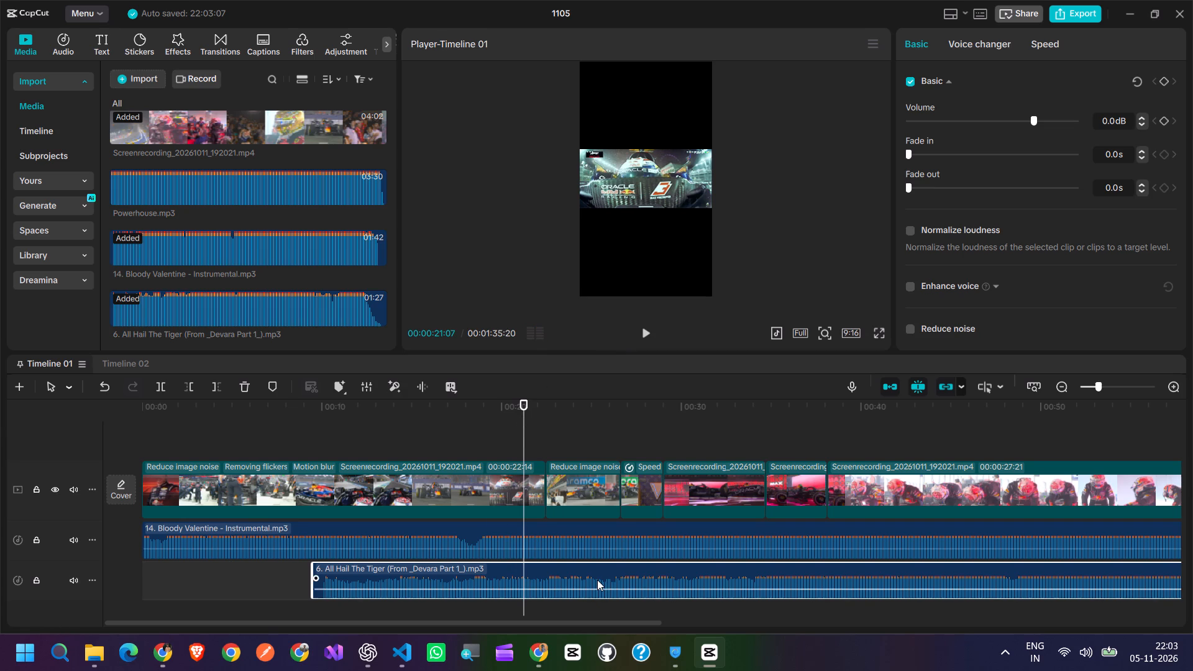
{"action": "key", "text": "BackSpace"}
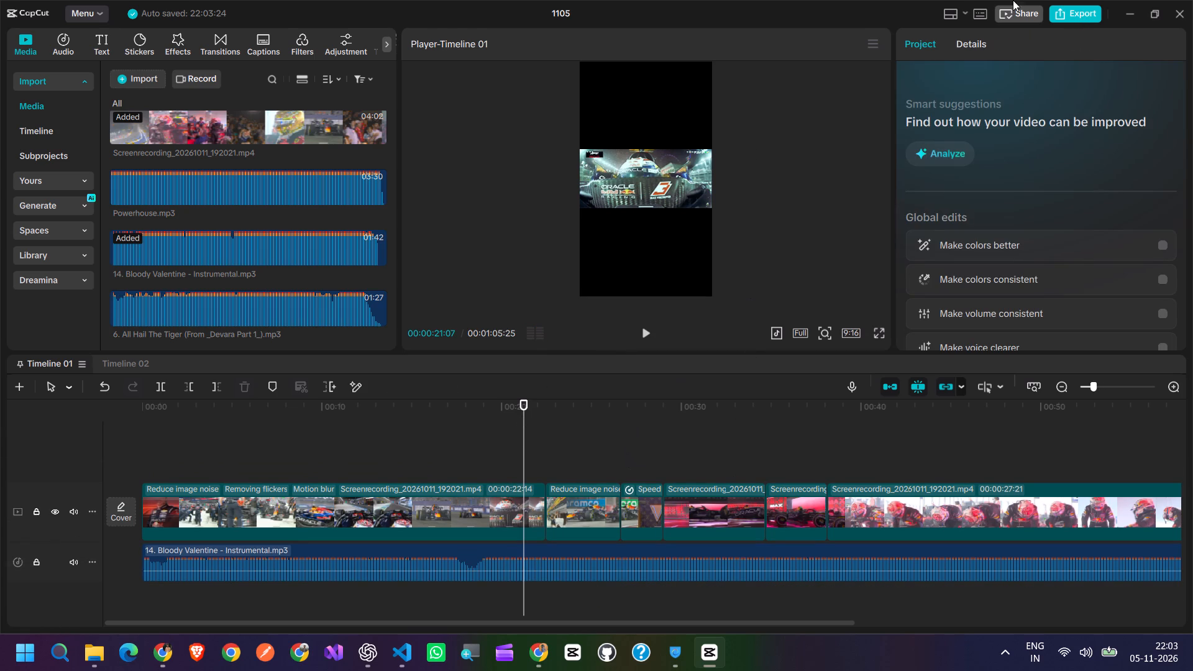
Export Timeline 01 under the name demo-1, keeping the preset 4K, H.264, mp4 and 30fps settings.
{"action": "left_click", "coordinate": [1067, 8]}
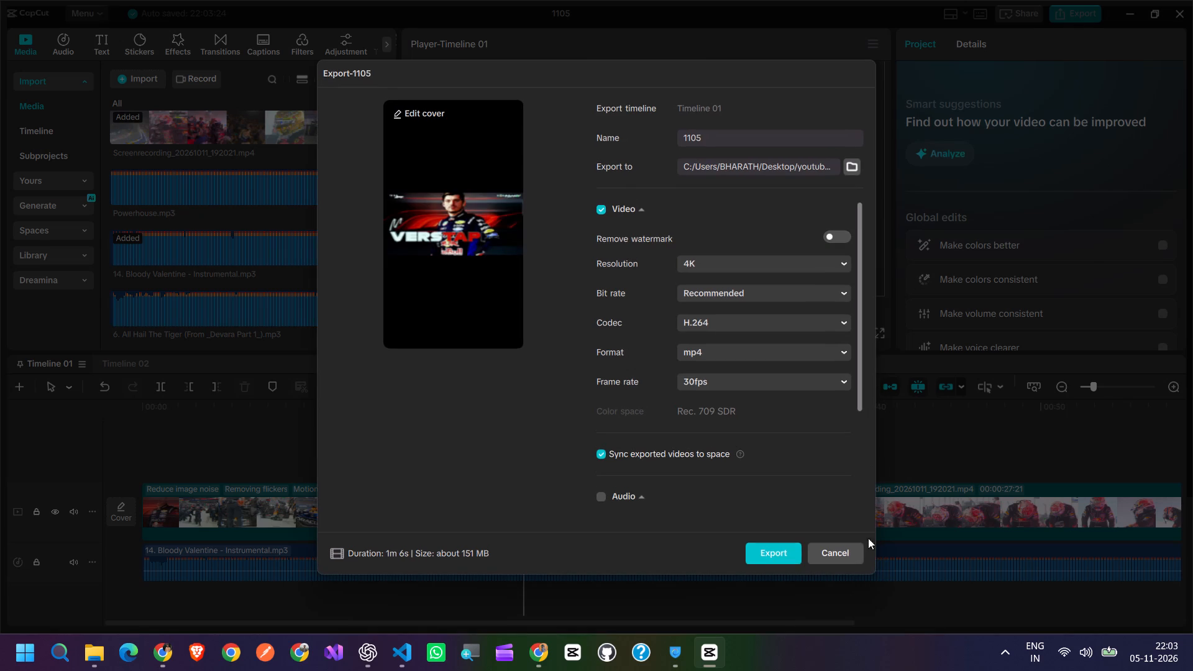
{"action": "double_click", "coordinate": [746, 137]}
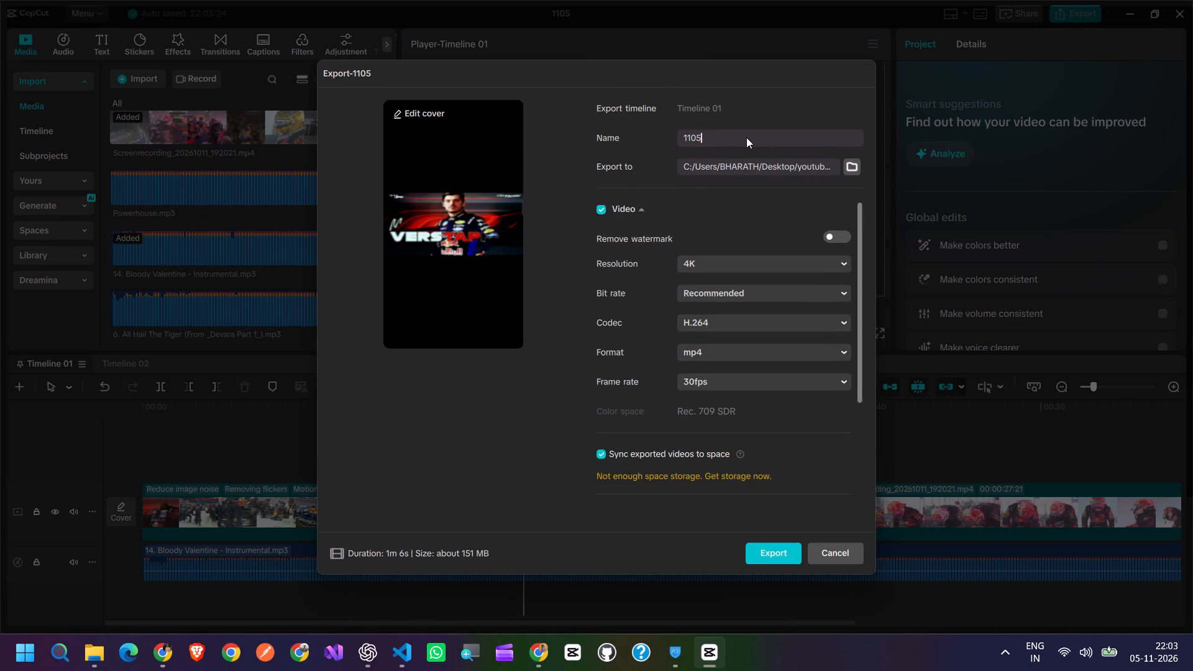
{"action": "type", "text": "demo"}
{"action": "type", "text": "-1"}
{"action": "key", "text": "Return"}
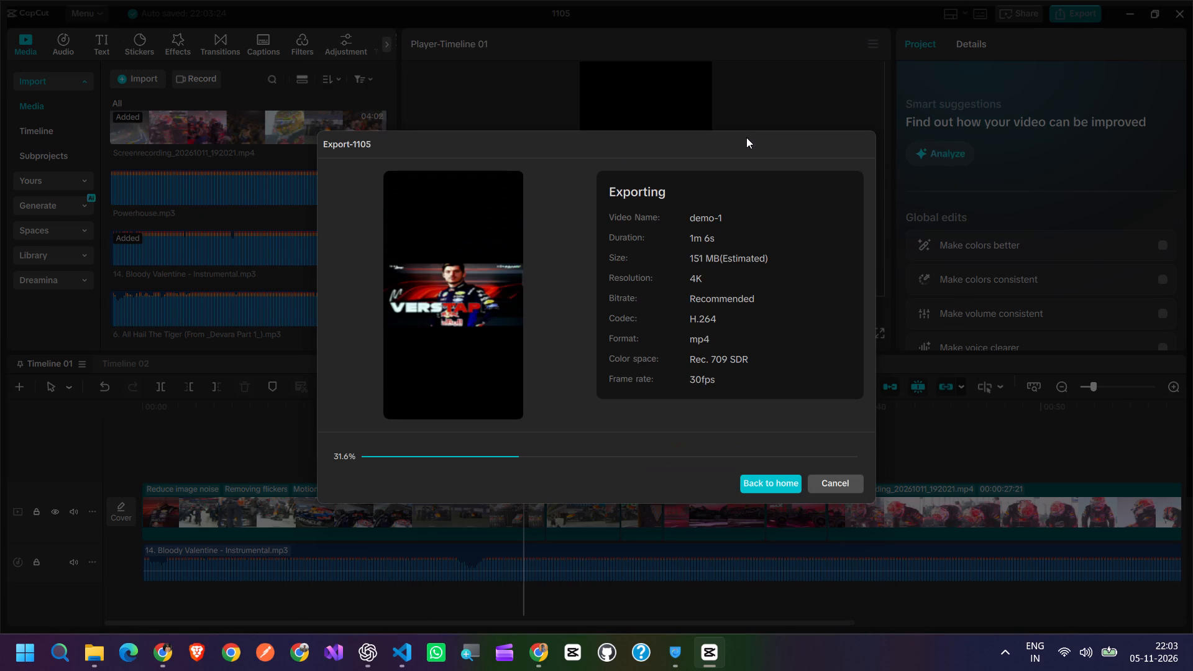
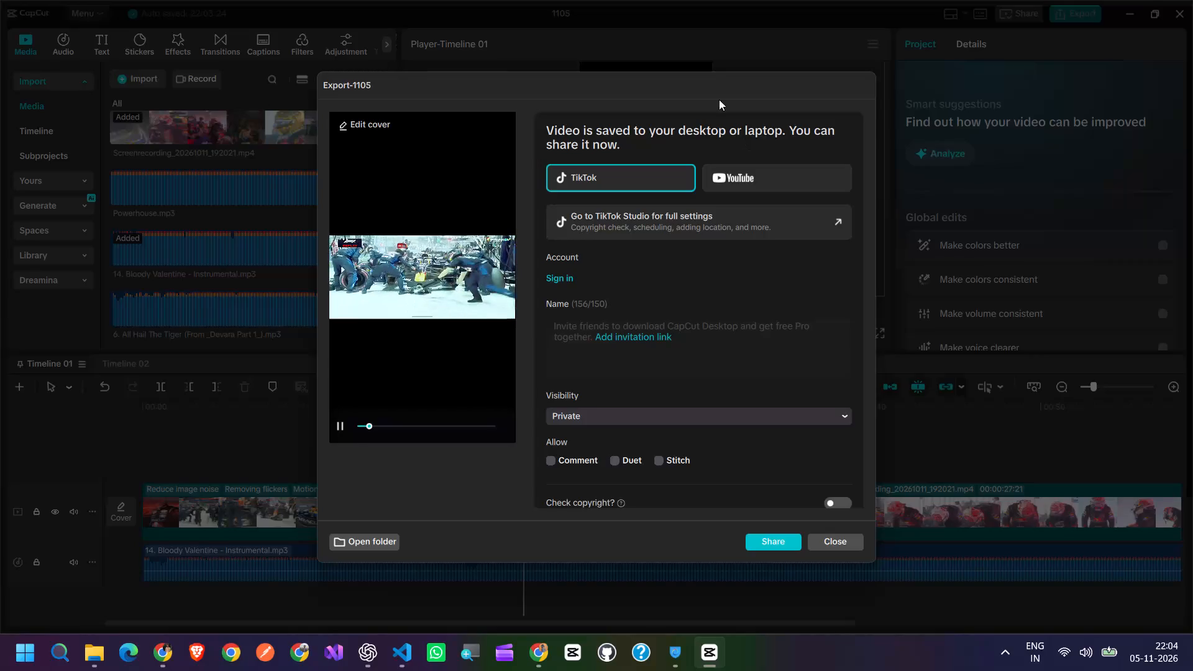
View the YouTube sharing options for the exported video, and close the export window without sharing.
{"action": "left_click", "coordinate": [733, 188]}
{"action": "left_click", "coordinate": [739, 179]}
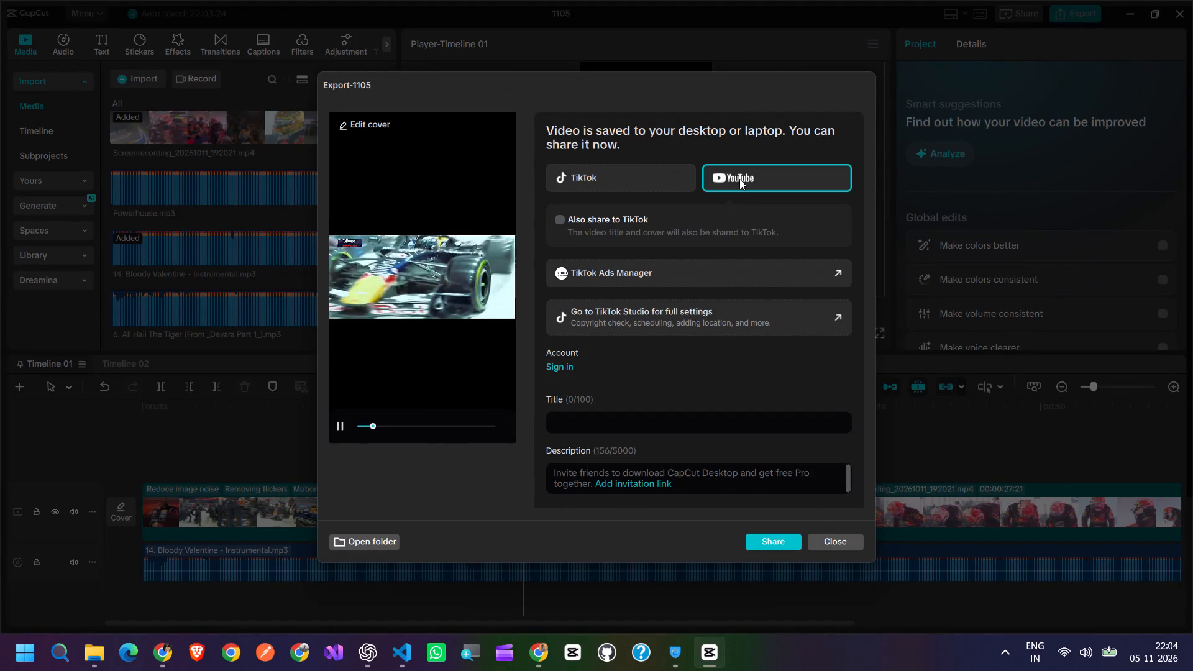
{"action": "left_click", "coordinate": [848, 544]}
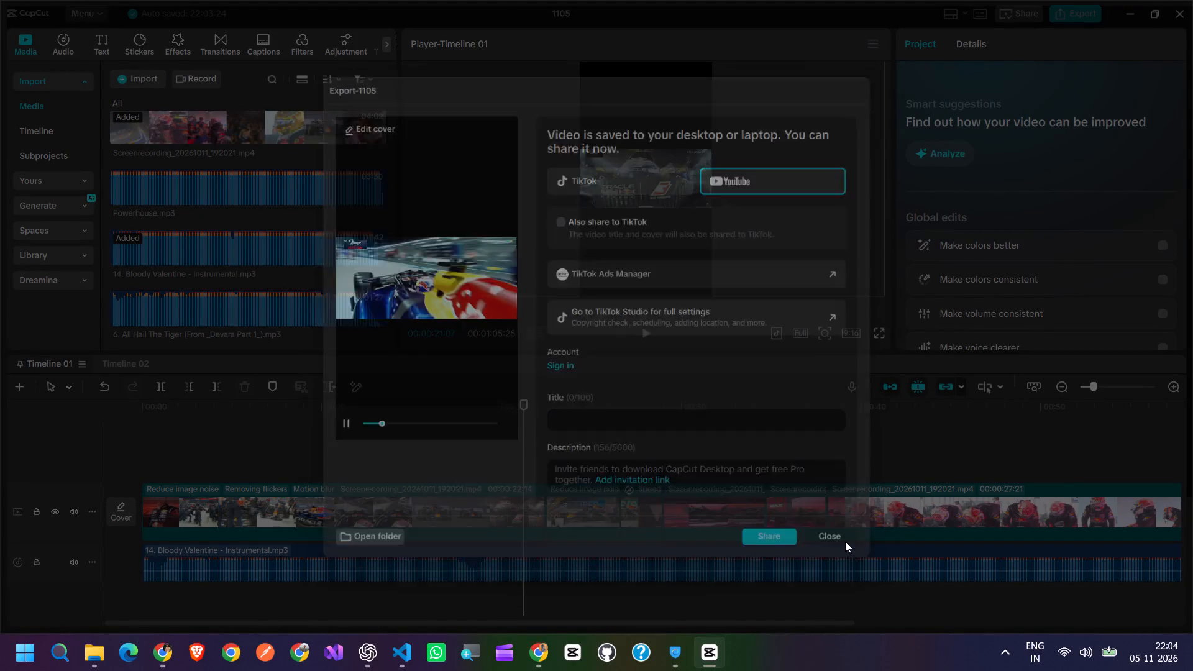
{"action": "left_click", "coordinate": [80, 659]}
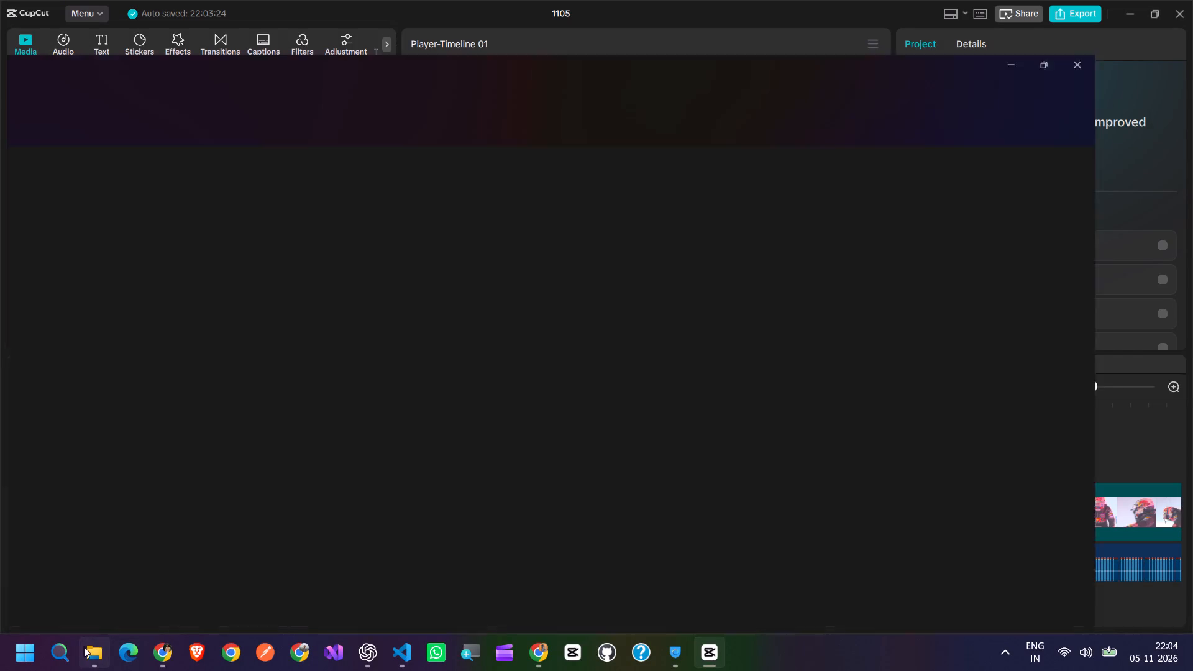
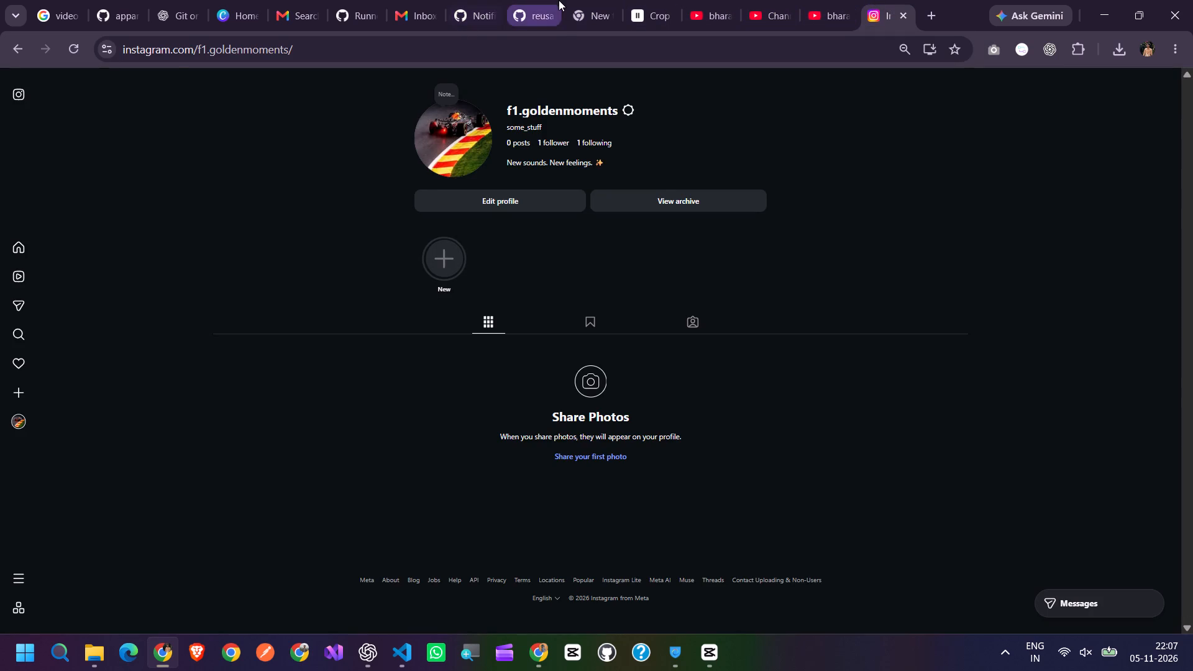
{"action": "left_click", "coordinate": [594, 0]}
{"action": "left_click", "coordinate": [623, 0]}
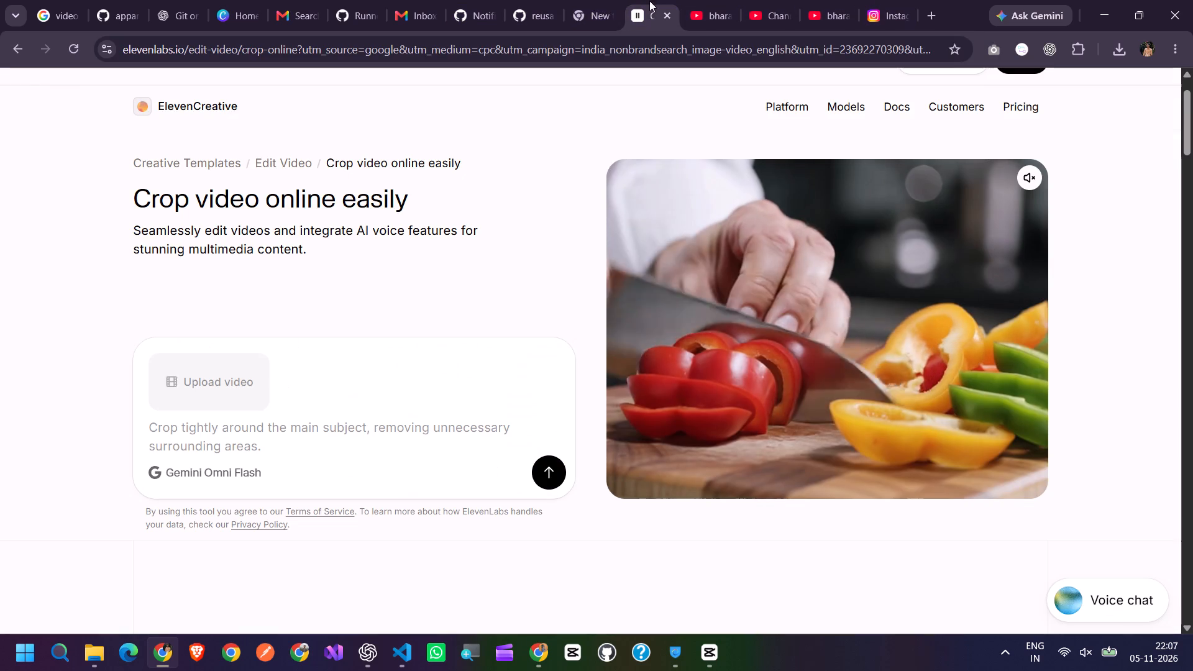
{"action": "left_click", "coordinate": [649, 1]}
Go back to the video cropper search results, view the Wondershare Filmora page, and return to the results.
{"action": "left_click", "coordinate": [11, 37]}
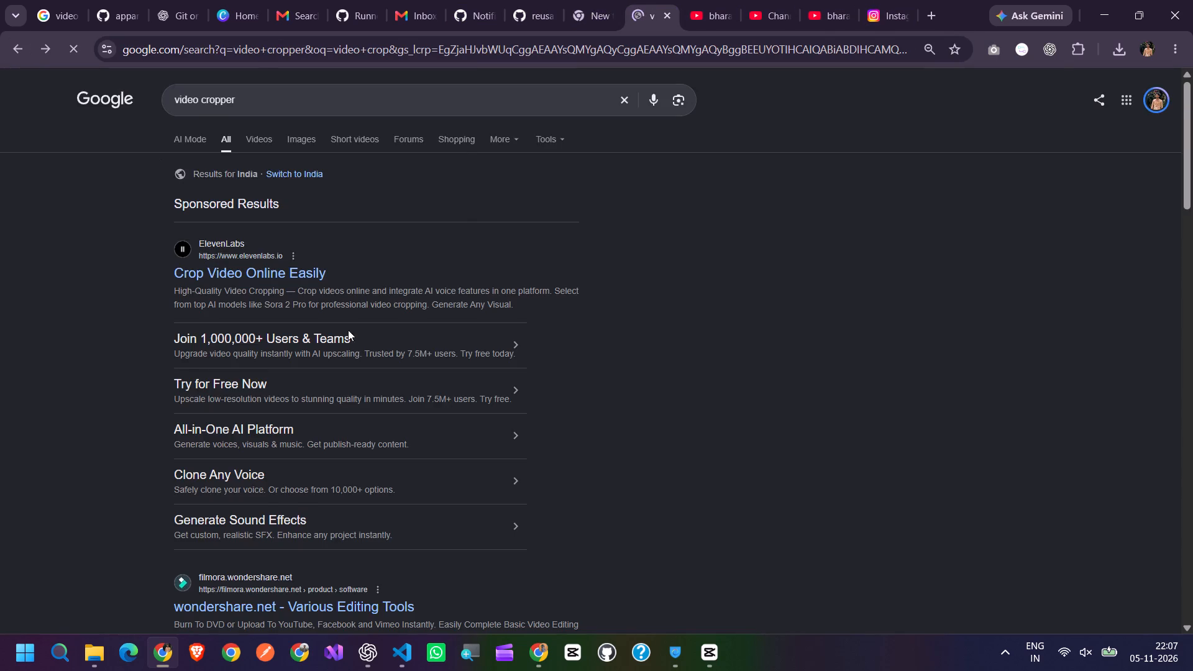
{"action": "scroll", "coordinate": [344, 335], "scroll_direction": "down", "scroll_amount": 4}
{"action": "left_click", "coordinate": [268, 298]}
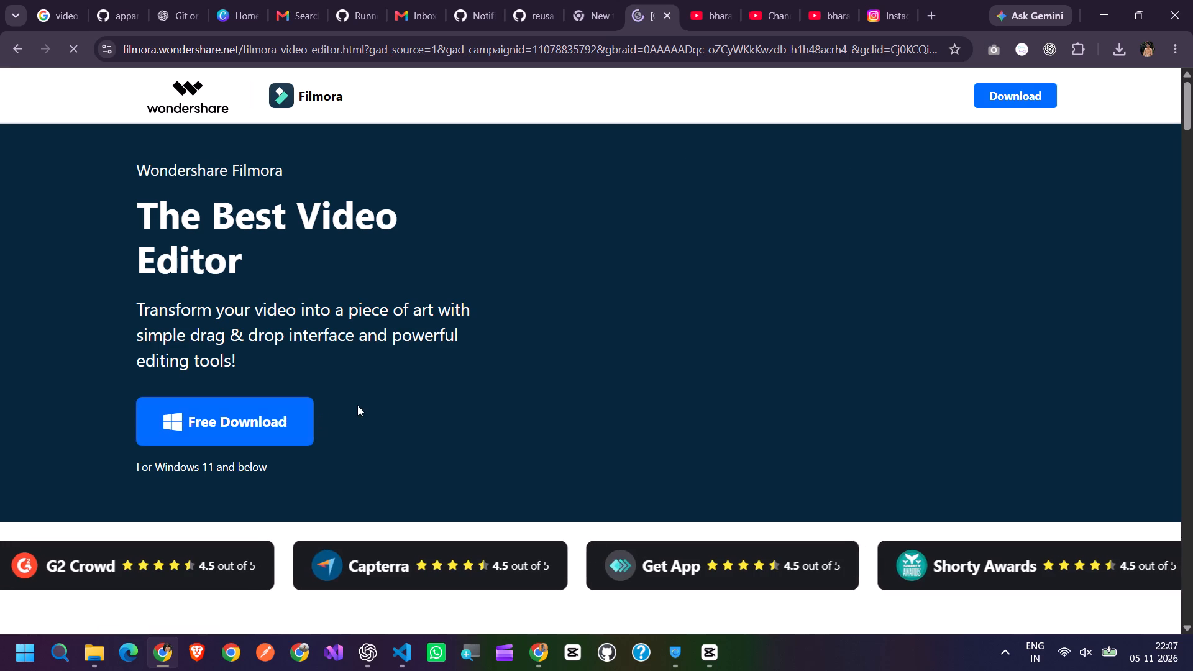
{"action": "left_click", "coordinate": [21, 43]}
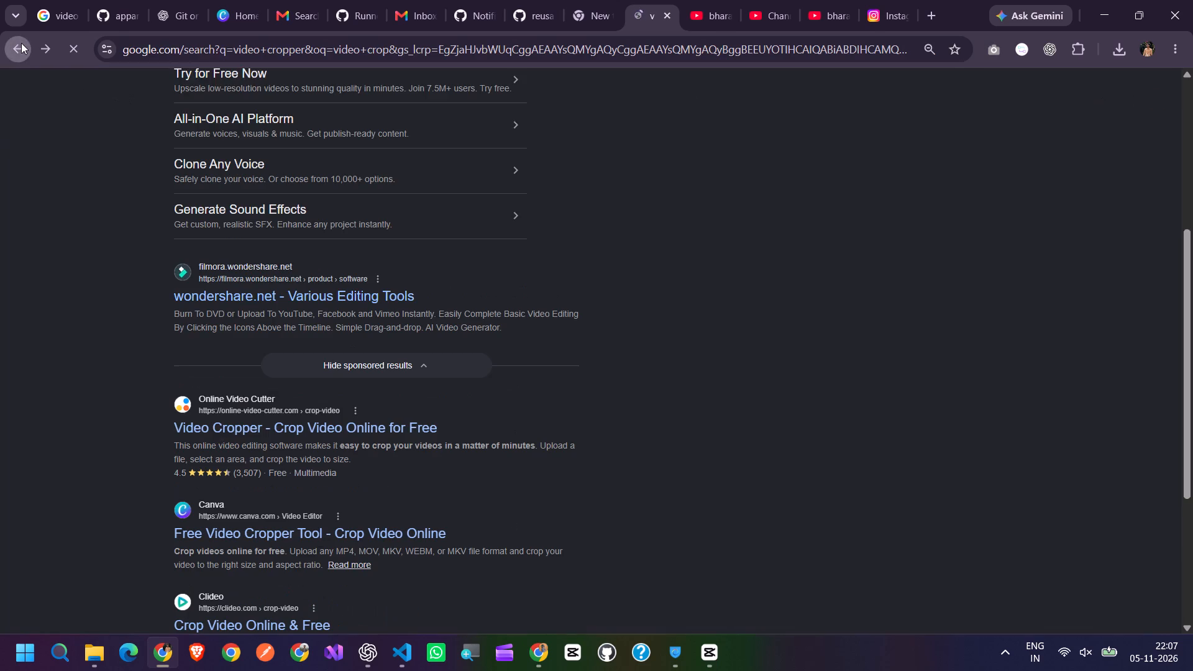
Open Canva's free video cropper from the search results and upload the 1105 video from the Singapore-gpx folder.
{"action": "scroll", "coordinate": [398, 440], "scroll_direction": "down", "scroll_amount": 4}
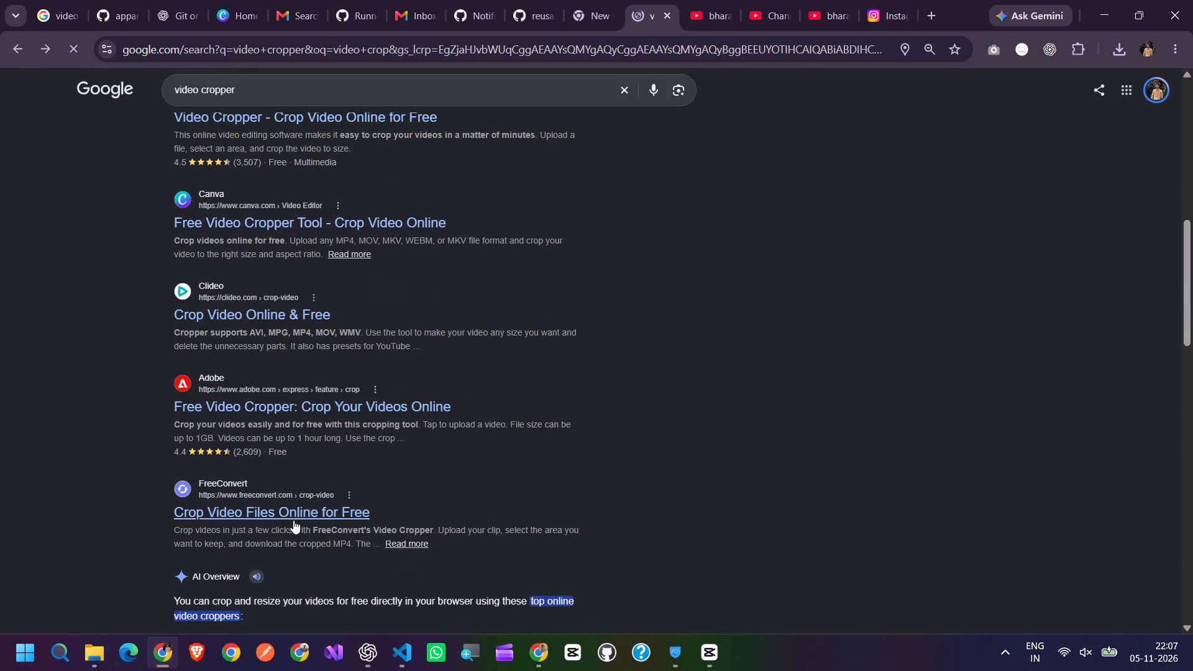
{"action": "left_click", "coordinate": [281, 226]}
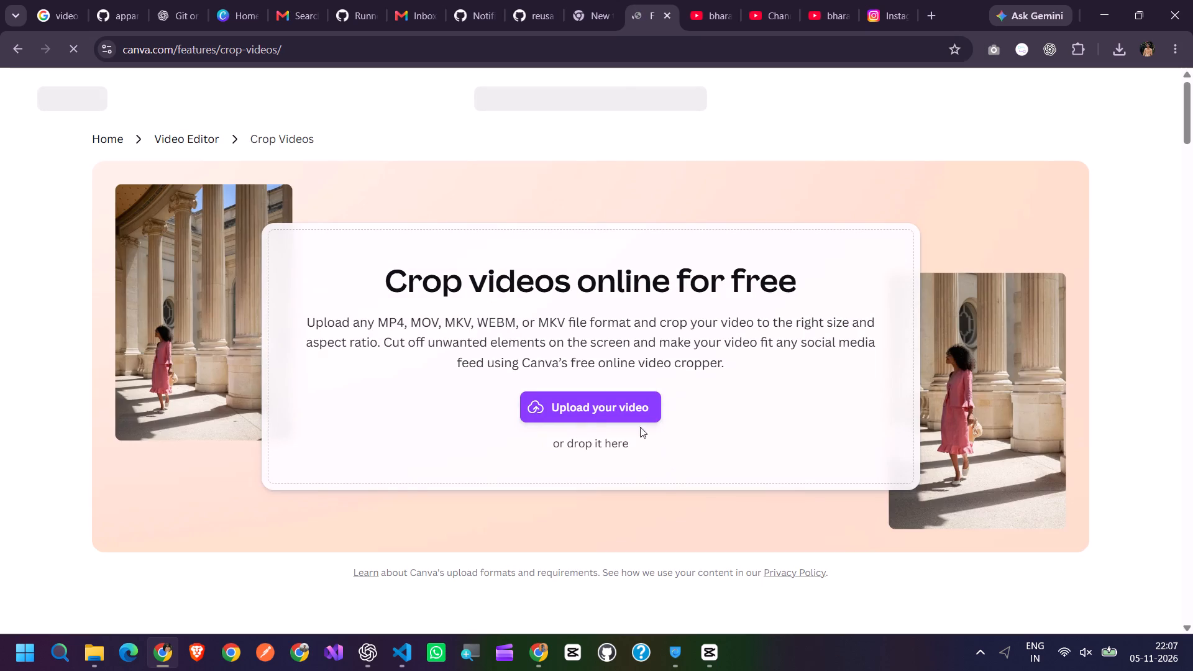
{"action": "left_click", "coordinate": [590, 409]}
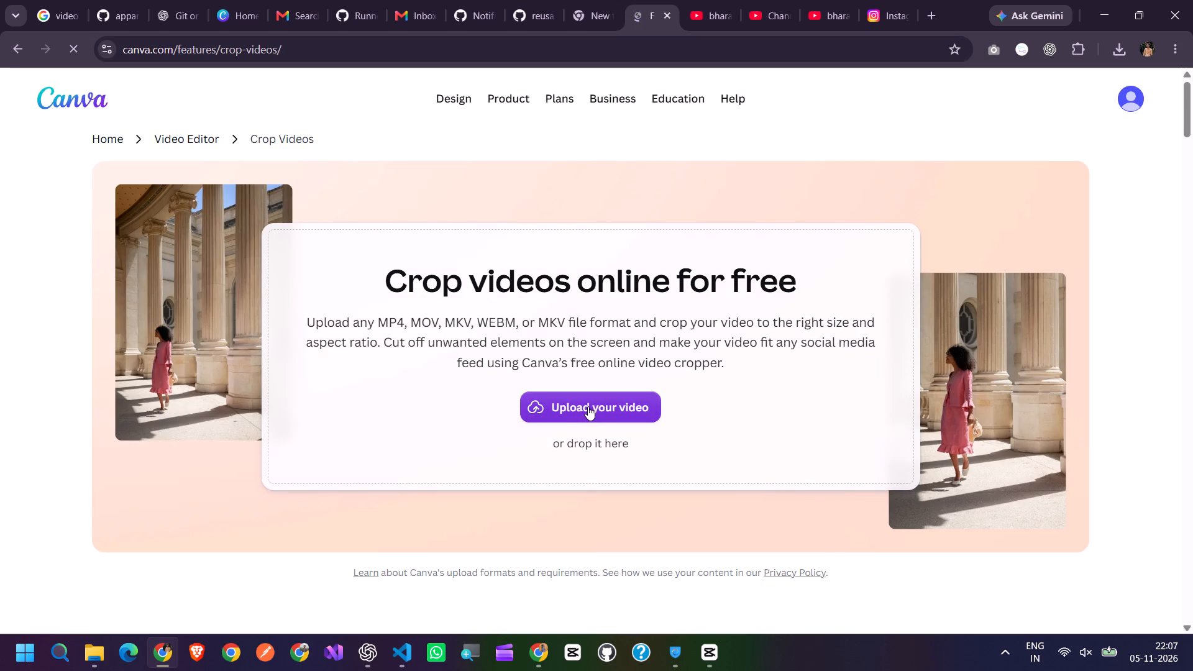
{"action": "left_click", "coordinate": [560, 406]}
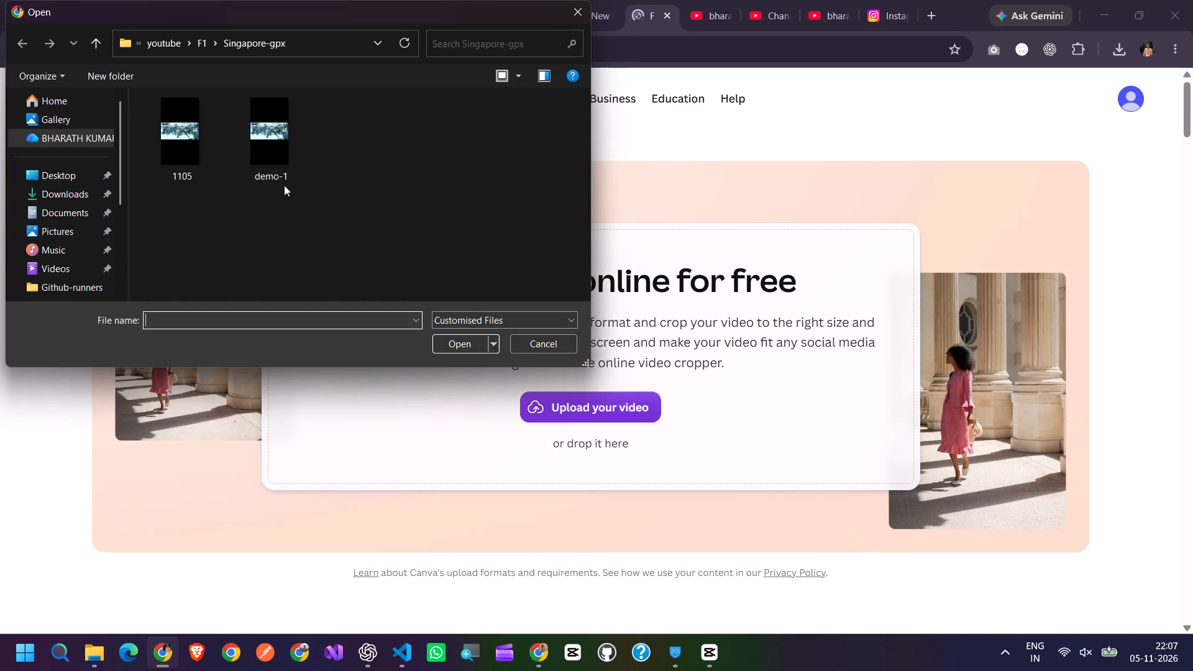
{"action": "left_click", "coordinate": [202, 174]}
{"action": "left_click", "coordinate": [441, 344]}
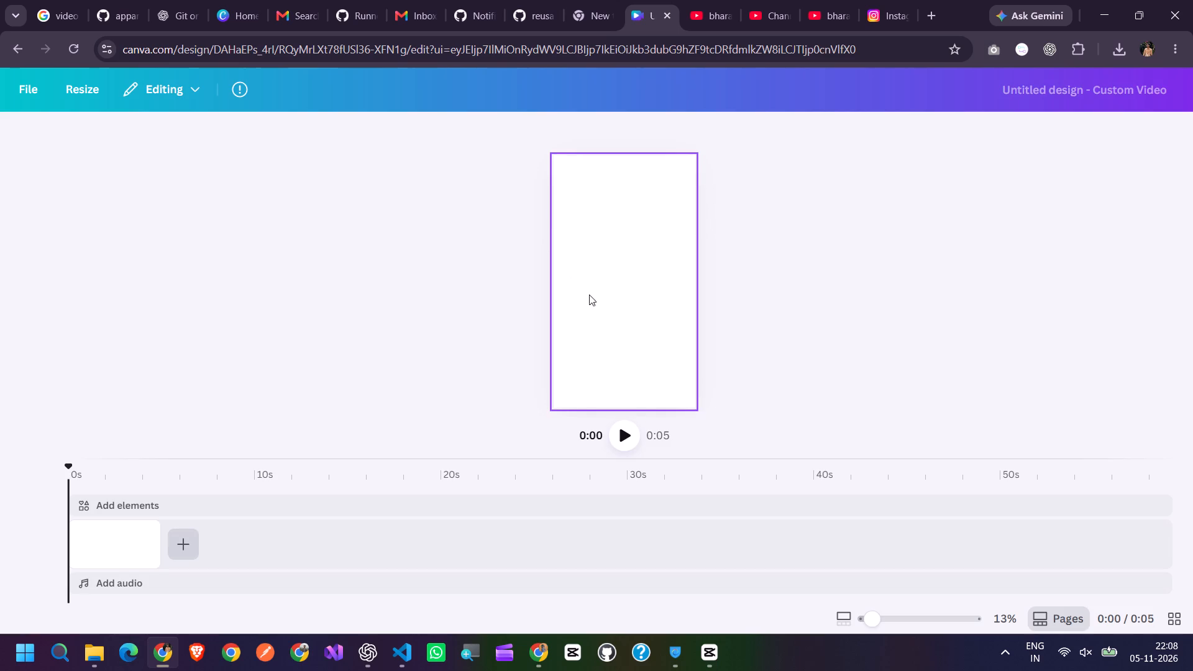
Preview the uploaded video in the Canva editor, pause it, and select the clip on the canvas.
{"action": "left_click", "coordinate": [620, 431]}
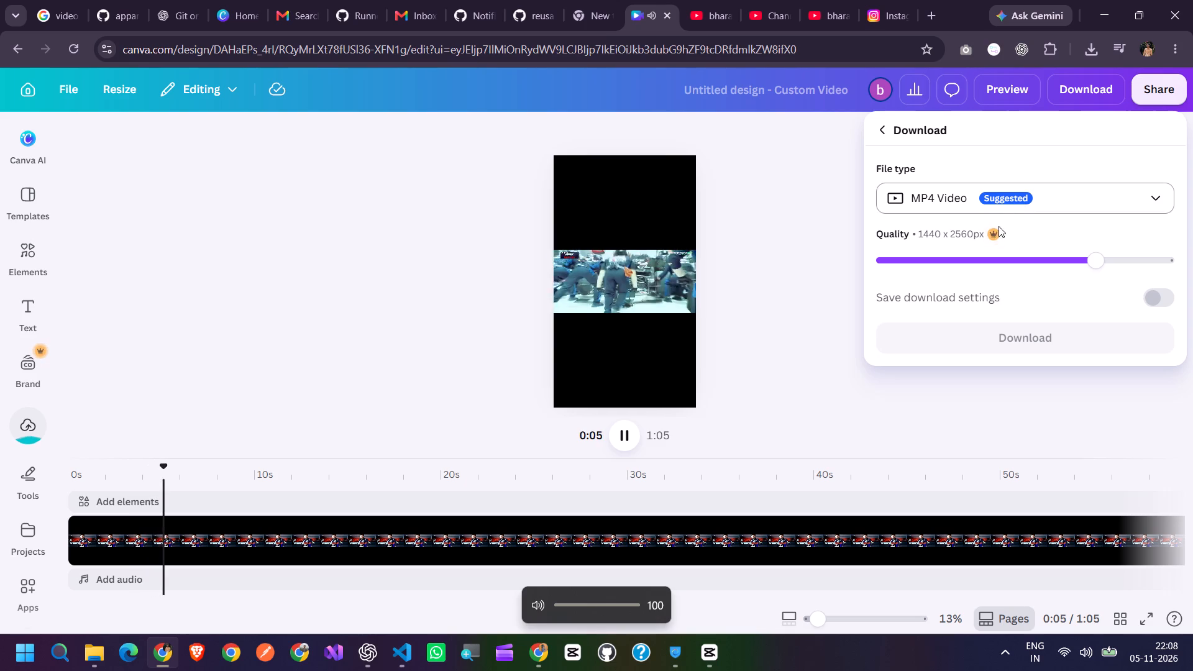
{"action": "left_click", "coordinate": [628, 272]}
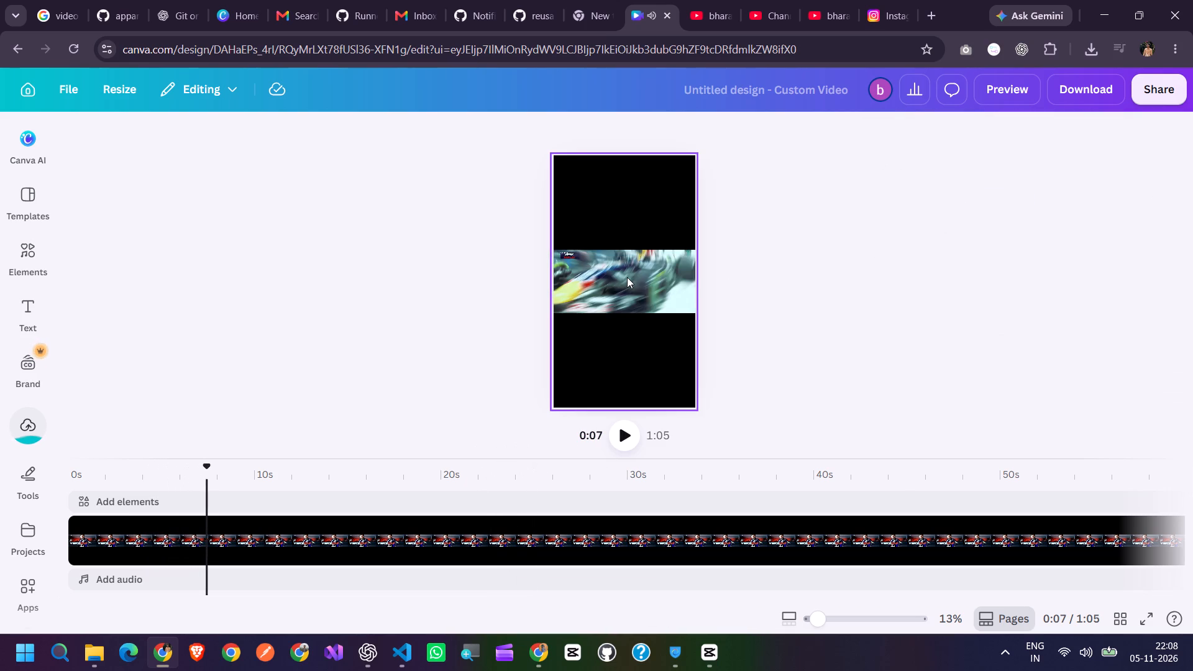
{"action": "left_click", "coordinate": [627, 277]}
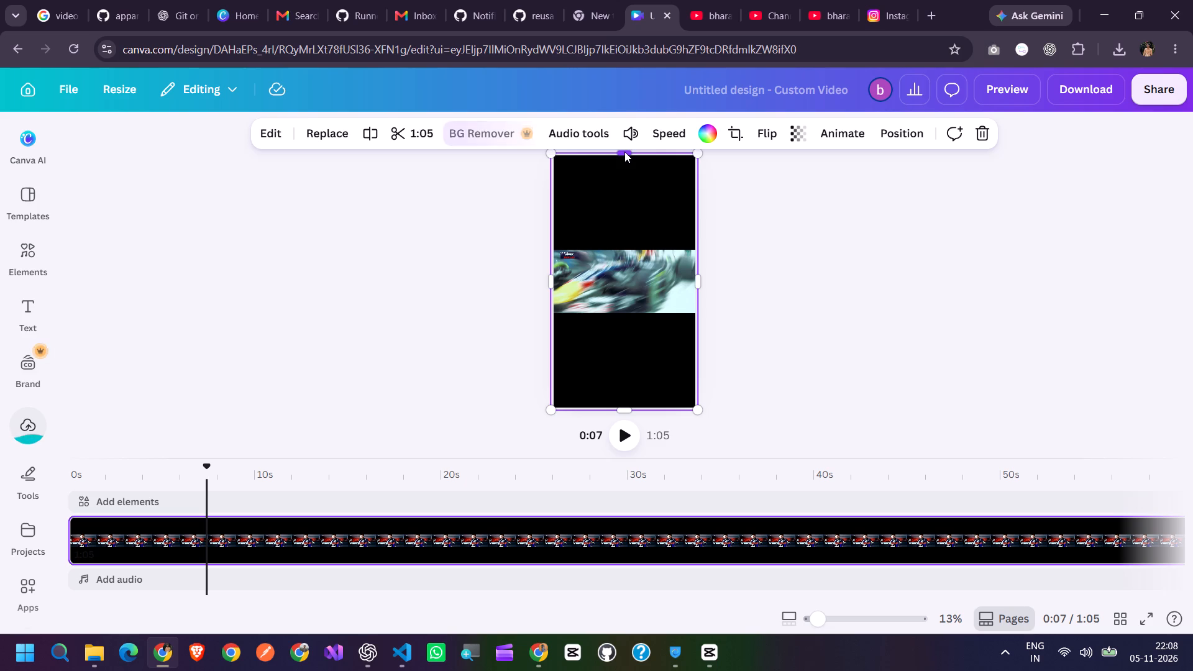
Switch to CapCut and change the aspect ratio of Timeline 01 to 16:9.
{"action": "left_click", "coordinate": [1099, 10]}
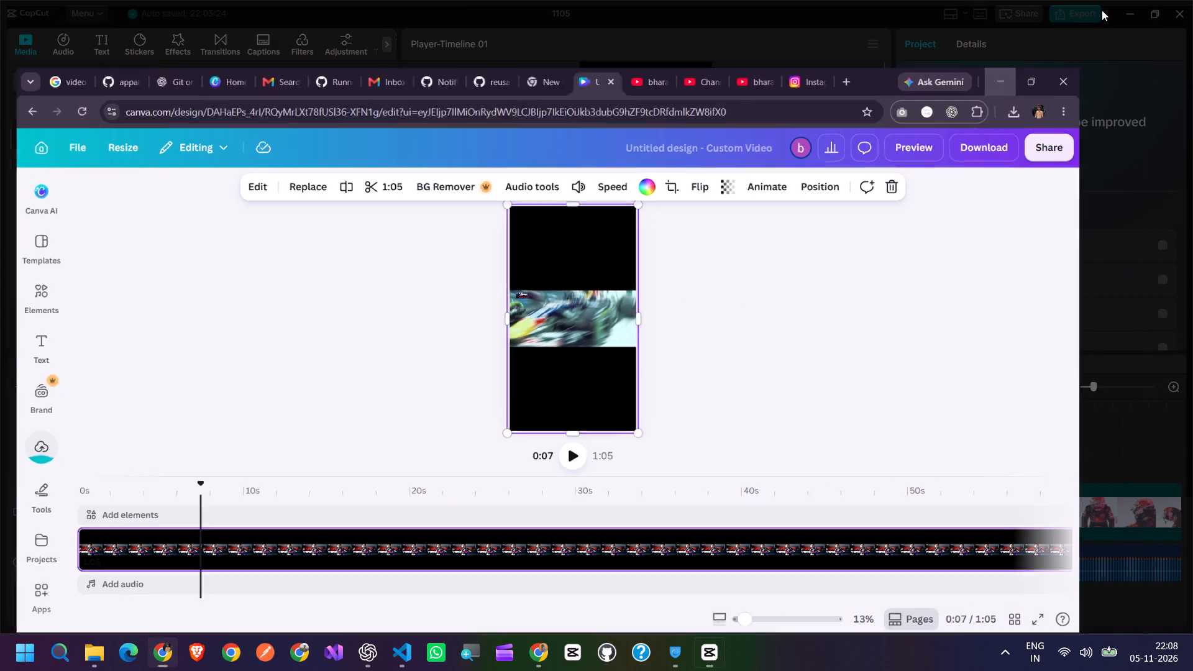
{"action": "left_click", "coordinate": [850, 541]}
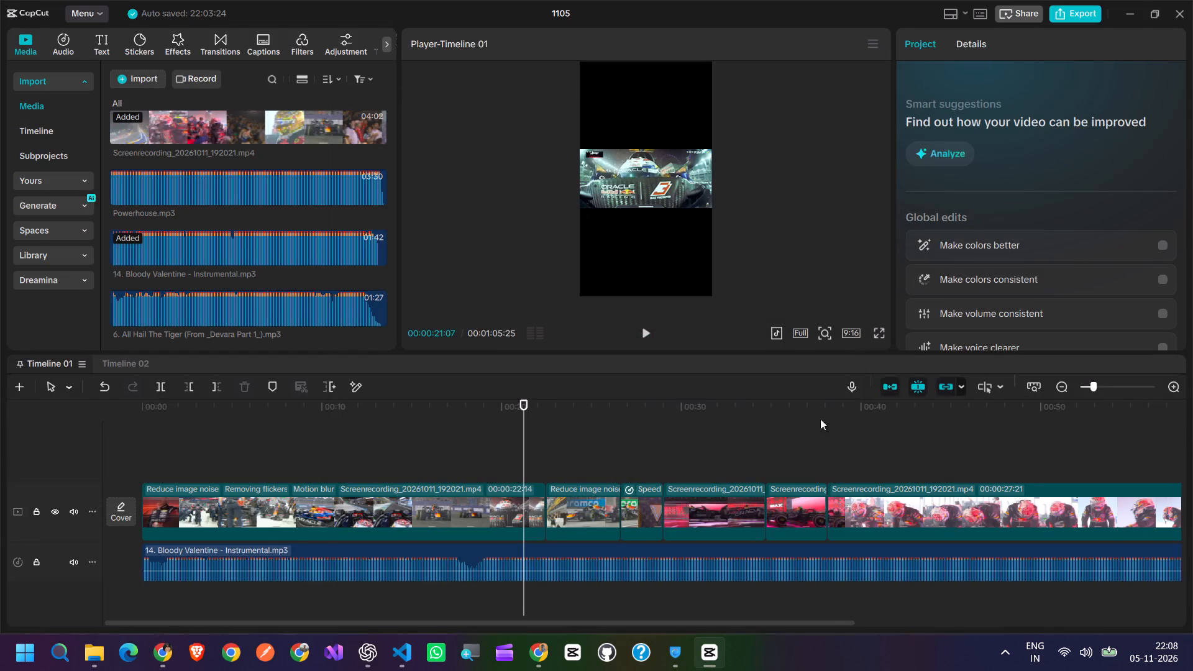
{"action": "left_click", "coordinate": [849, 332]}
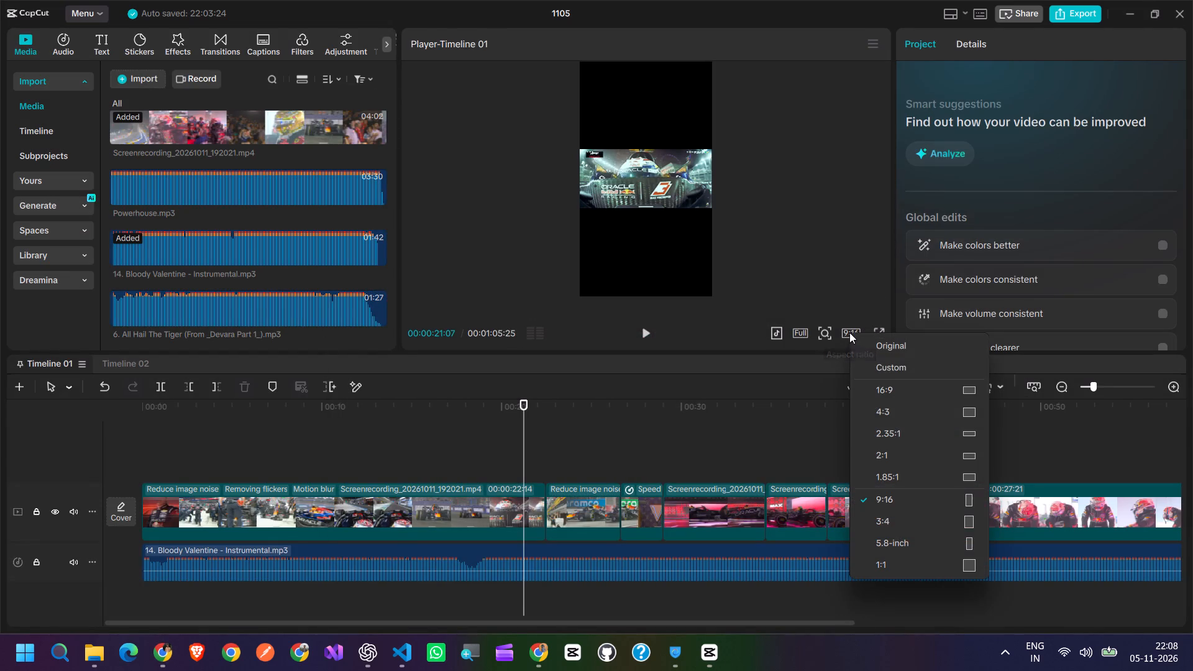
{"action": "left_click", "coordinate": [887, 393]}
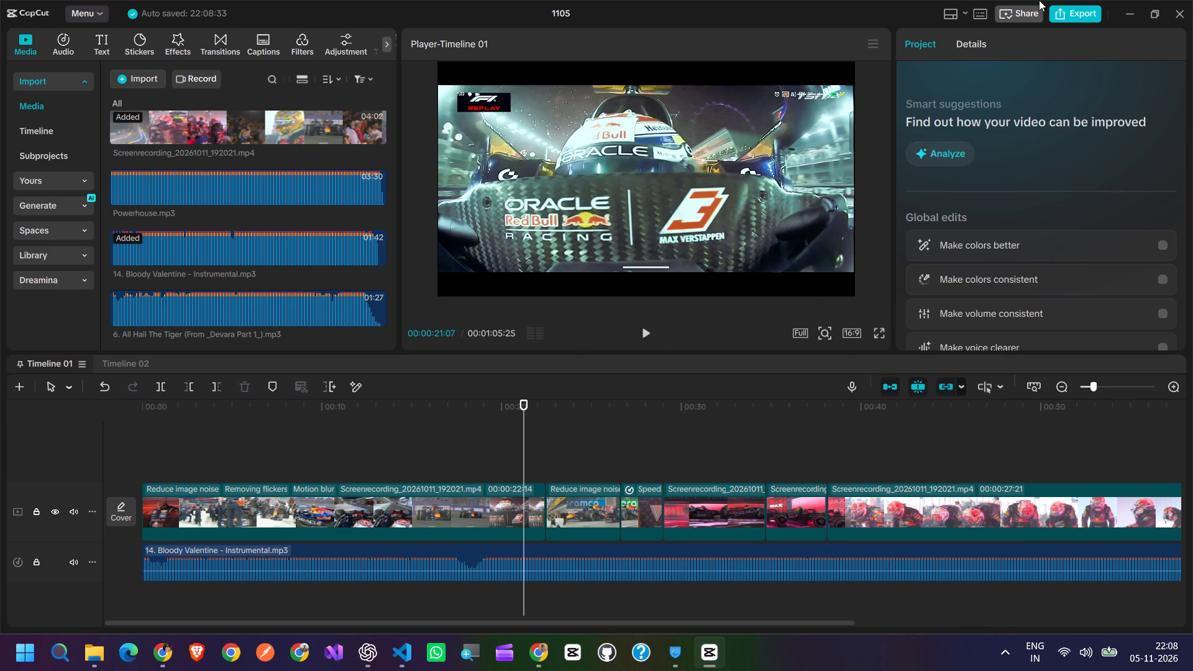
Export Timeline 01 under the name demo2, keeping the 2K resolution and the H.264, mp4 and 30fps settings.
{"action": "left_click", "coordinate": [1070, 15]}
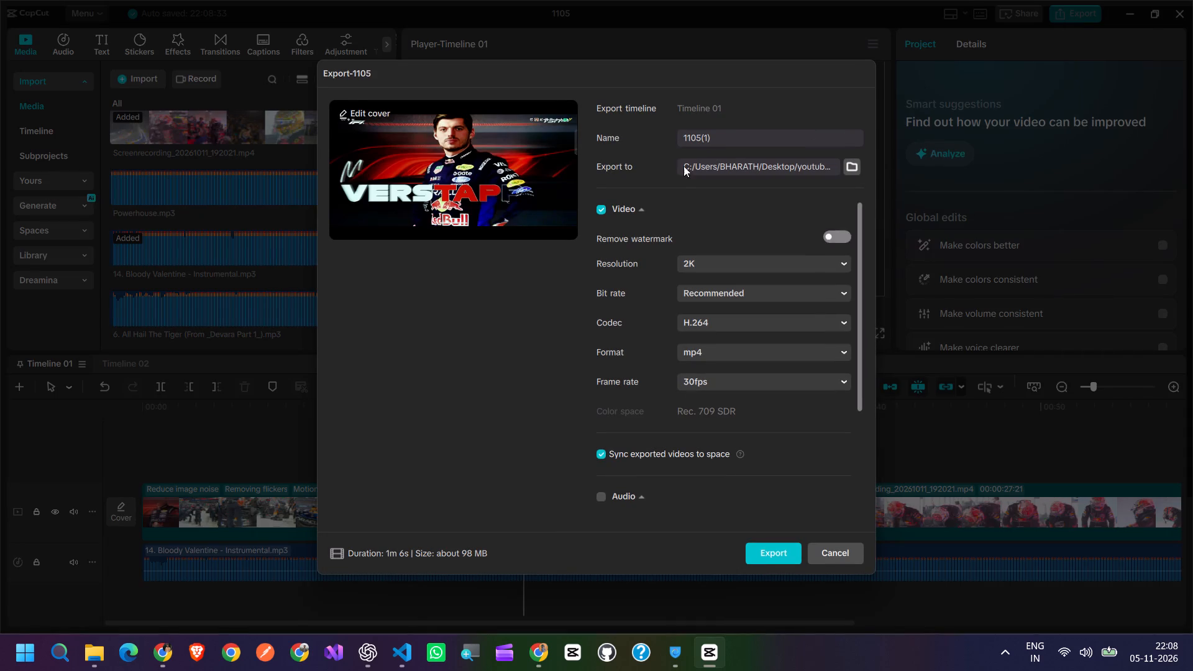
{"action": "left_click", "coordinate": [730, 134]}
{"action": "key", "text": "BackSpace"}
{"action": "key", "text": "BackSpace"}
{"action": "key", "text": "BackSpace"}
{"action": "key", "text": "BackSpace"}
{"action": "key", "text": "BackSpace"}
{"action": "key", "text": "BackSpace"}
{"action": "key", "text": "BackSpace"}
{"action": "key", "text": "BackSpace"}
{"action": "key", "text": "BackSpace"}
{"action": "key", "text": "BackSpace"}
{"action": "key", "text": "BackSpace"}
{"action": "key", "text": "BackSpace"}
{"action": "key", "text": "BackSpace"}
{"action": "key", "text": "BackSpace"}
{"action": "key", "text": "BackSpace"}
{"action": "key", "text": "BackSpace"}
{"action": "key", "text": "BackSpace"}
{"action": "key", "text": "BackSpace"}
{"action": "key", "text": "BackSpace"}
{"action": "key", "text": "BackSpace"}
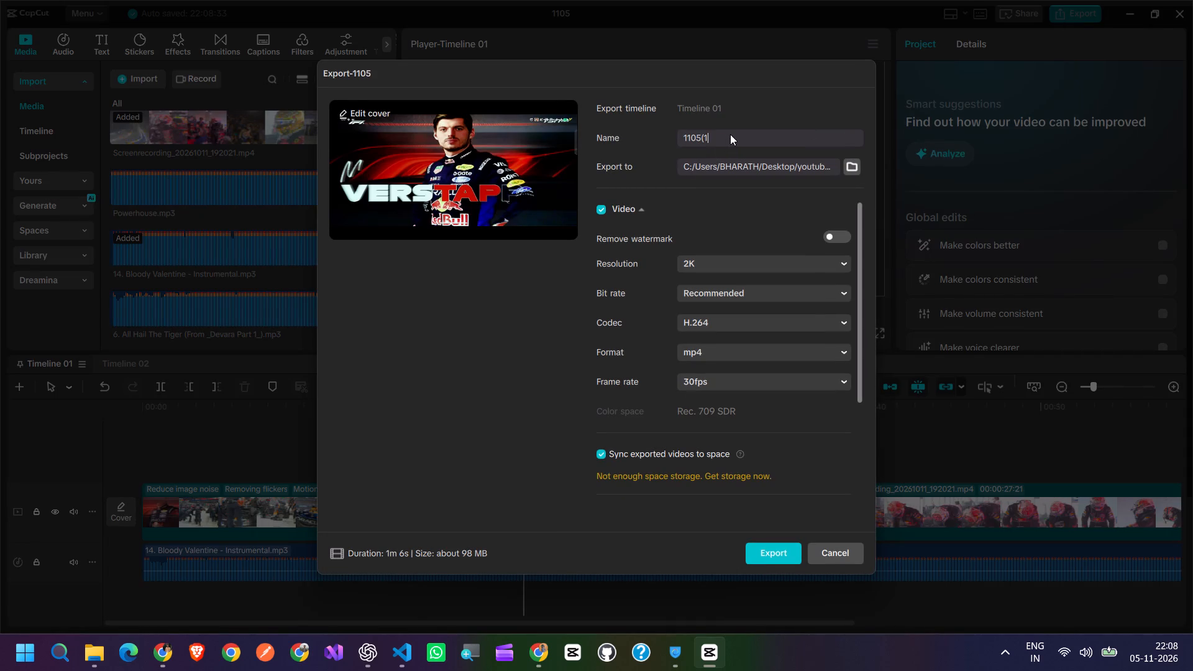
{"action": "type", "text": "demo2"}
{"action": "key", "text": "Return"}
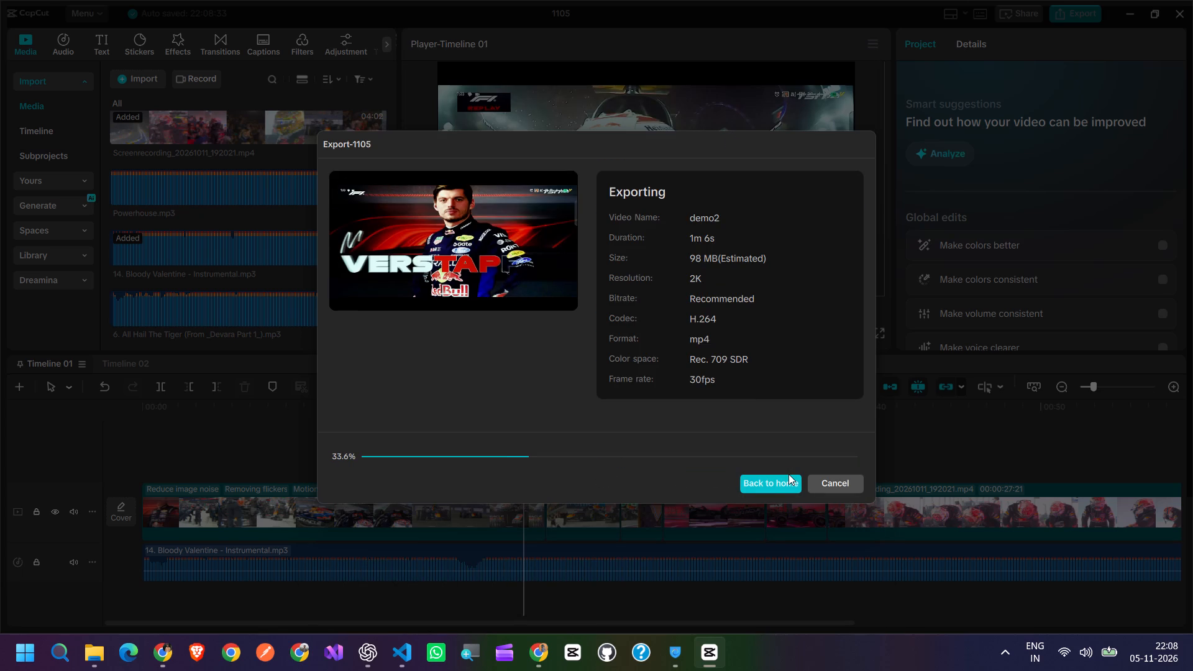
Switch to File Explorer and play Raga of Revenge from the DC (Original Motion Picture Soundtrack) folder in Music, with the player minimized.
{"action": "left_click", "coordinate": [98, 661]}
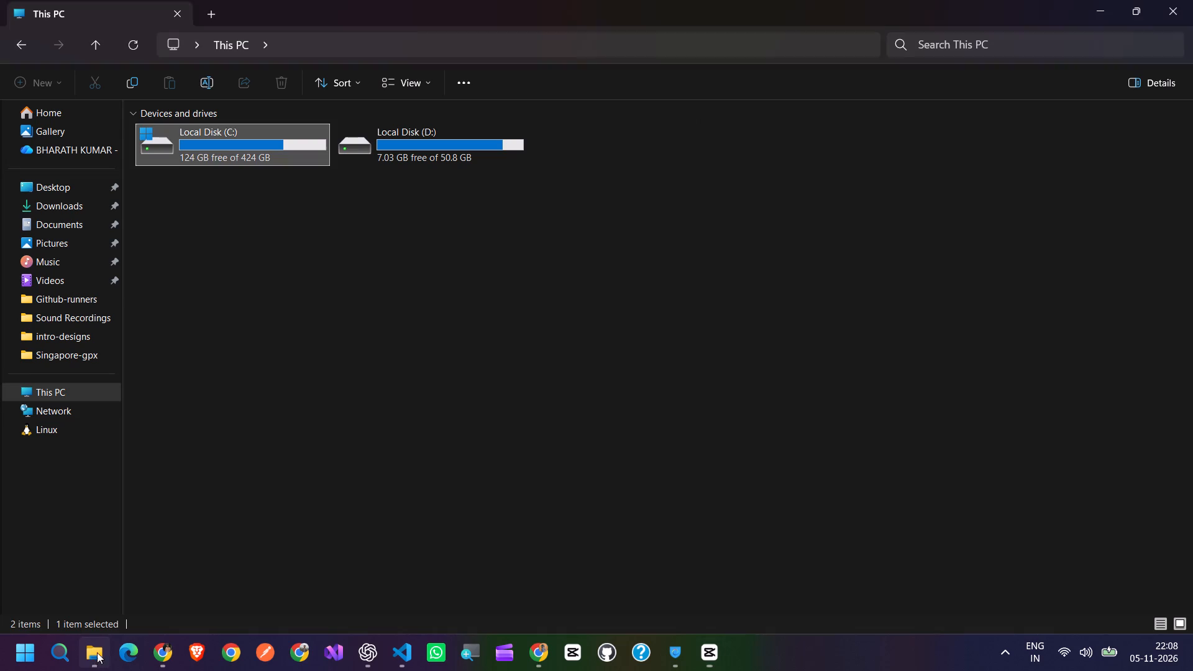
{"action": "left_click", "coordinate": [61, 258]}
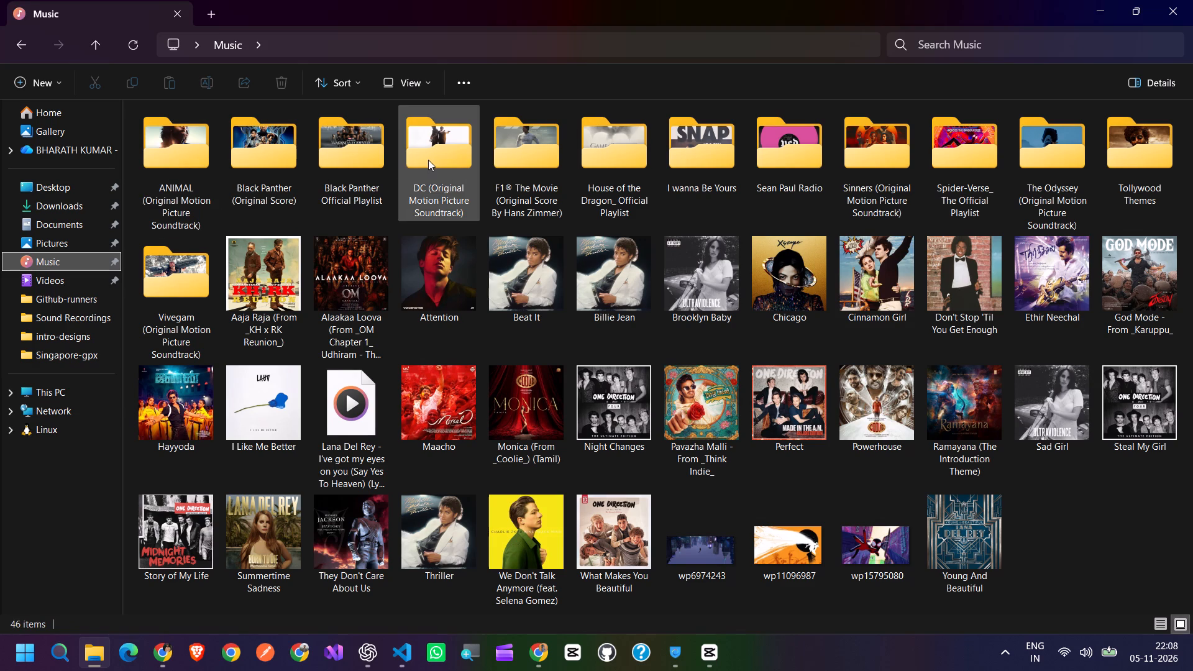
{"action": "double_click", "coordinate": [429, 160]}
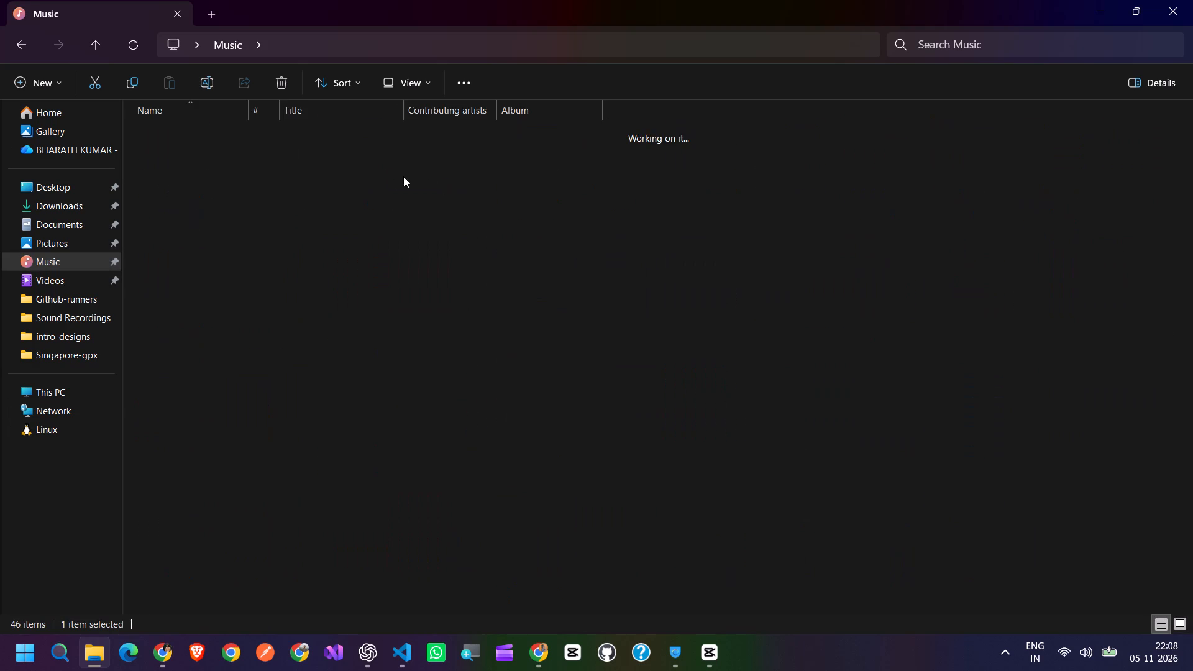
{"action": "double_click", "coordinate": [212, 140]}
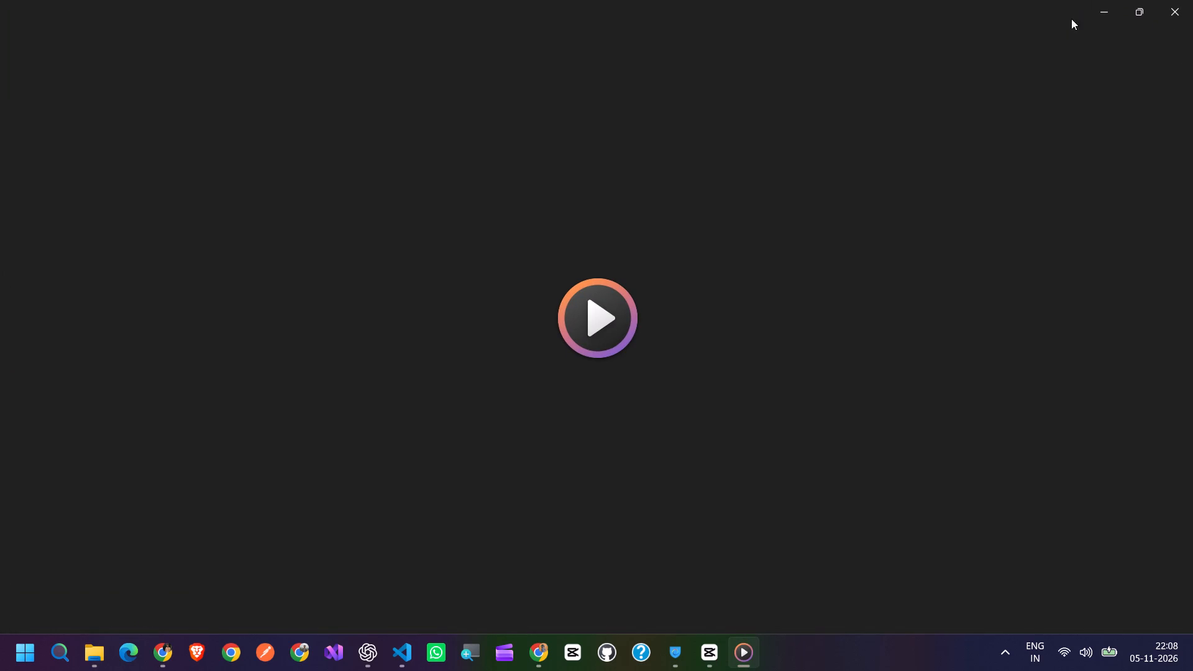
{"action": "left_click", "coordinate": [1089, 0]}
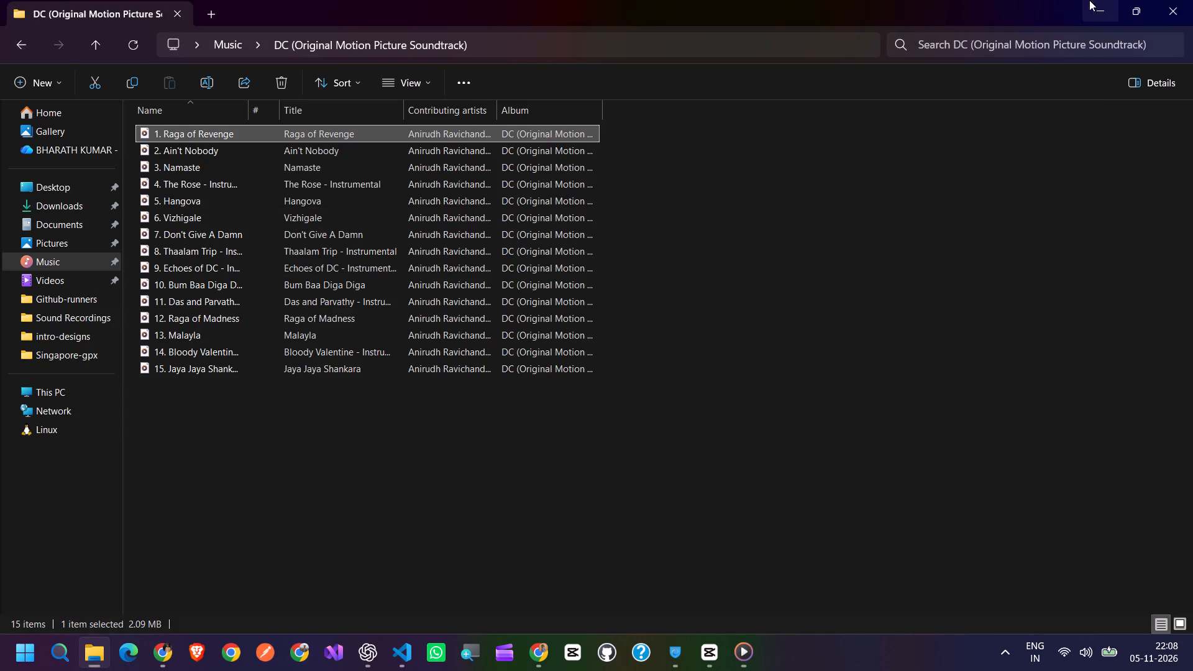
{"action": "left_click", "coordinate": [1097, 1]}
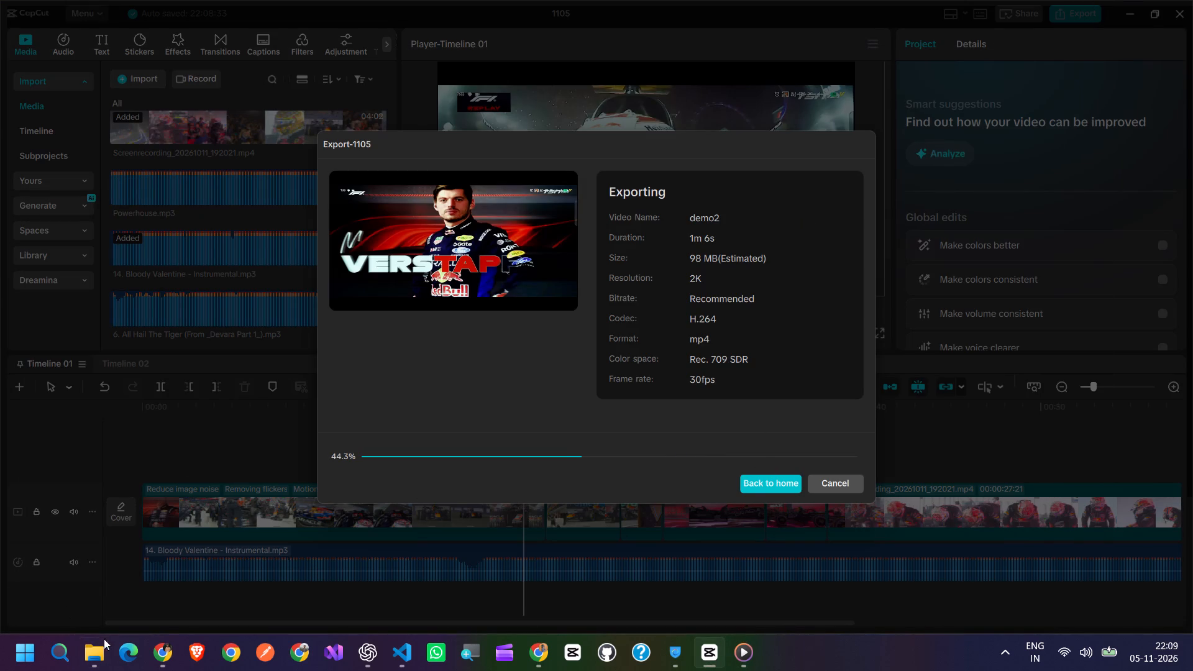
Switch to Chrome and leave the Canva design editor, going back to the Crop Videos upload page.
{"action": "left_click", "coordinate": [151, 650]}
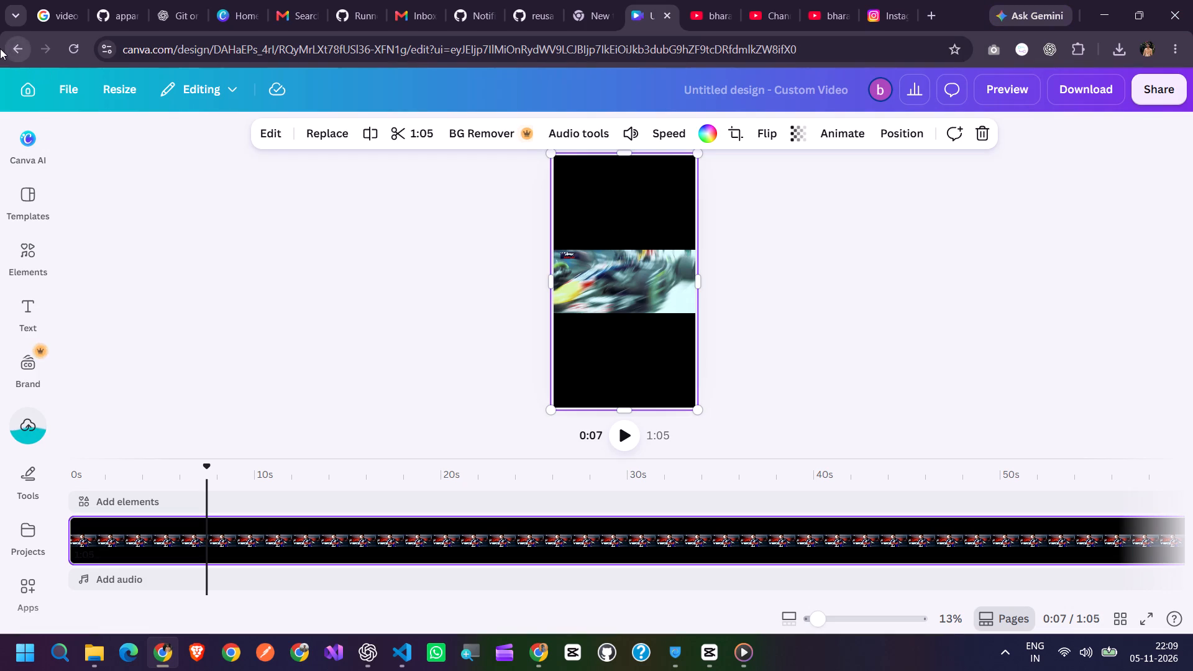
{"action": "left_click", "coordinate": [0, 48]}
{"action": "left_click", "coordinate": [672, 151]}
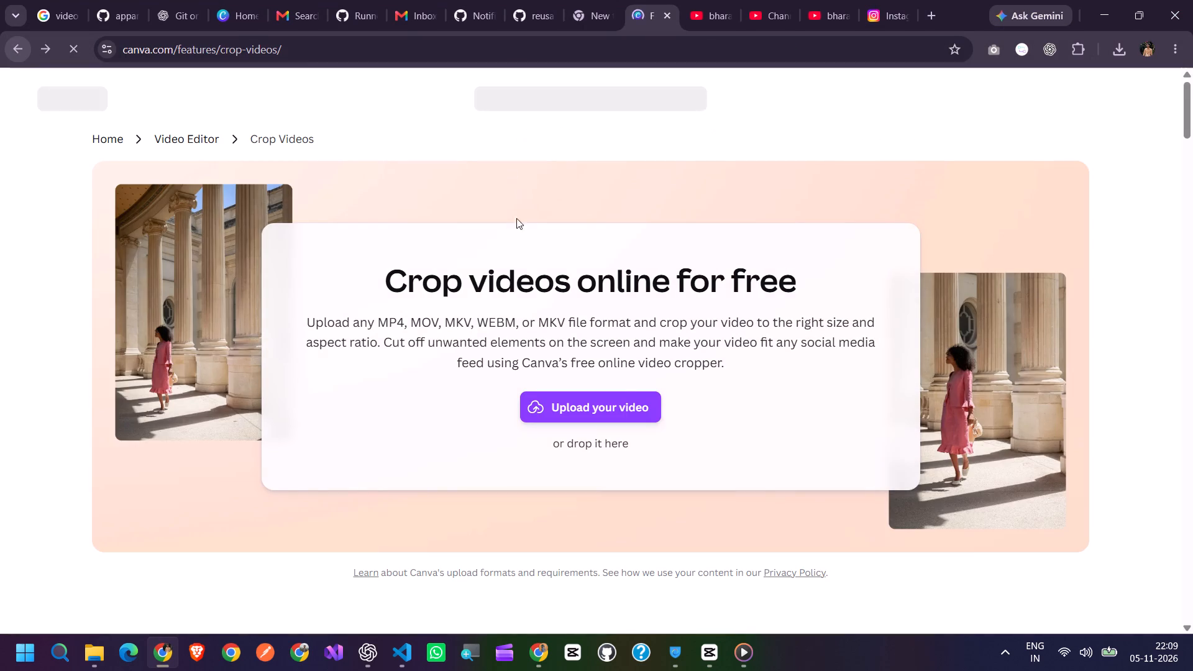
Open the f1.goldenmoments Instagram profile to check it.
{"action": "left_click", "coordinate": [882, 0]}
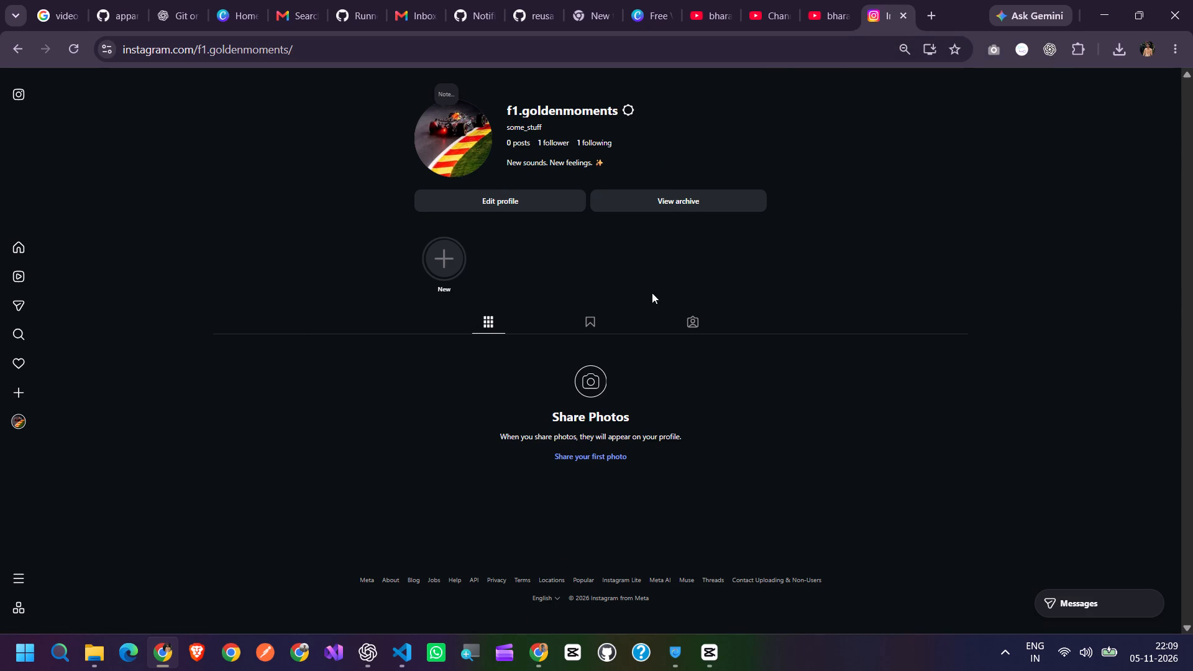
Switch to CapCut and check the progress of the demo2 export.
{"action": "left_click", "coordinate": [713, 659]}
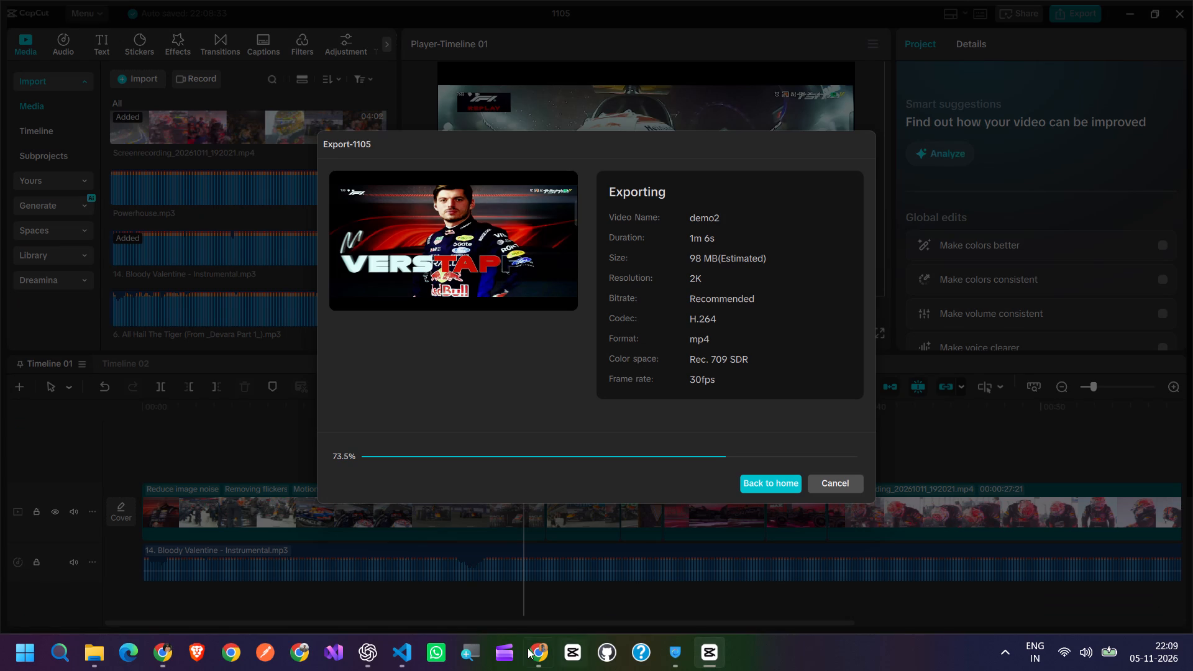
Switch to File Explorer with the DC (Original Motion Picture Soundtrack) folder.
{"action": "left_click", "coordinate": [109, 649]}
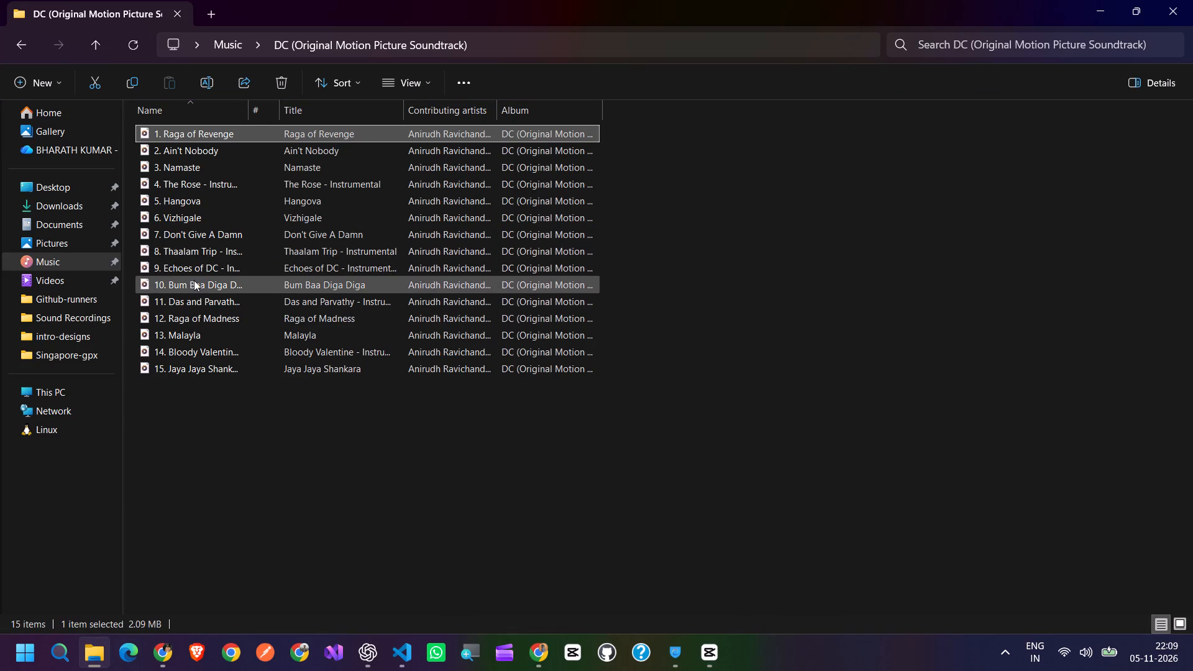
Play Raga of Revenge again in the background and switch back to the CapCut export window.
{"action": "left_click", "coordinate": [188, 133]}
{"action": "left_click", "coordinate": [188, 133]}
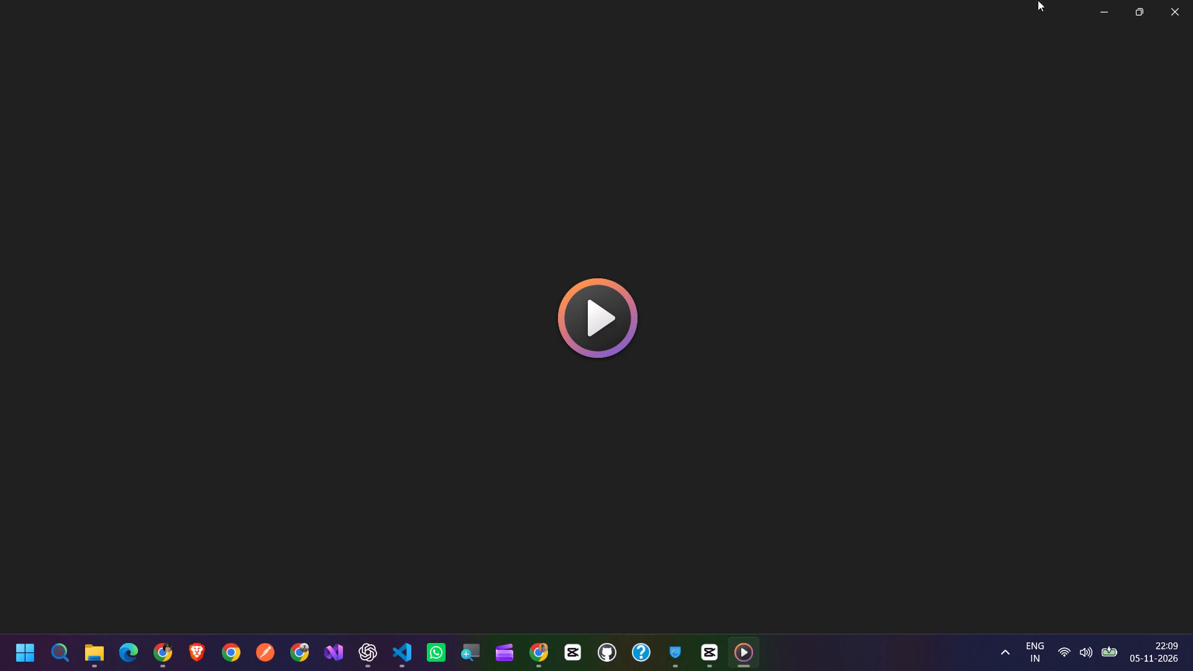
{"action": "left_click", "coordinate": [1098, 1]}
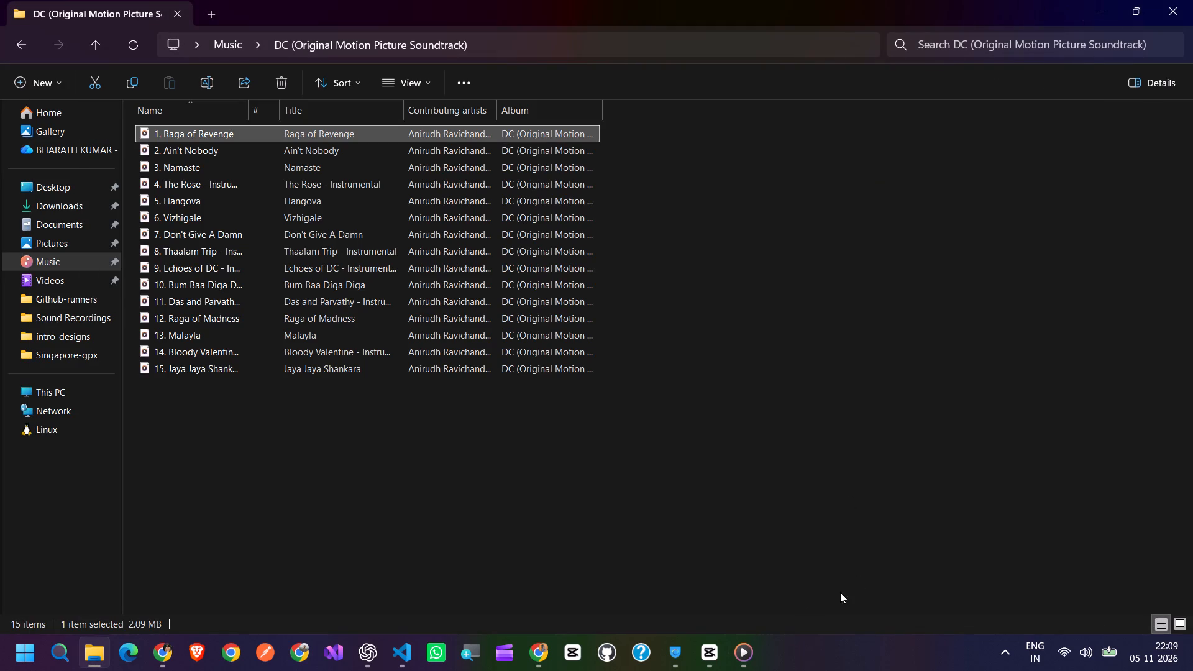
{"action": "left_click", "coordinate": [739, 649]}
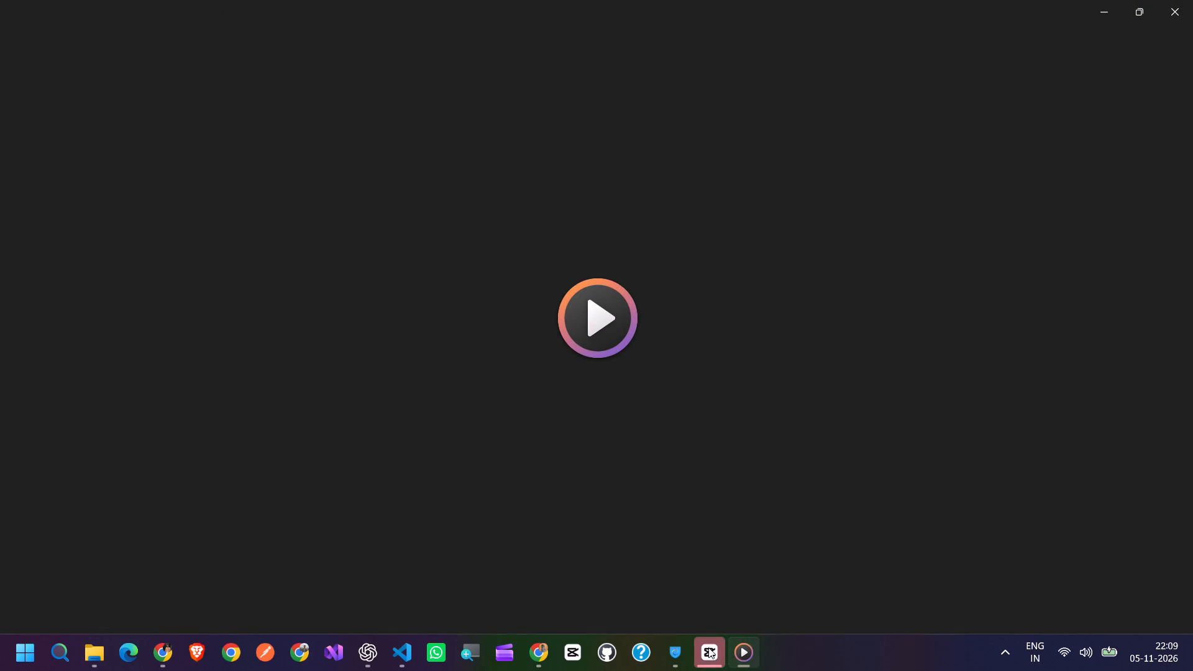
{"action": "left_click", "coordinate": [713, 652]}
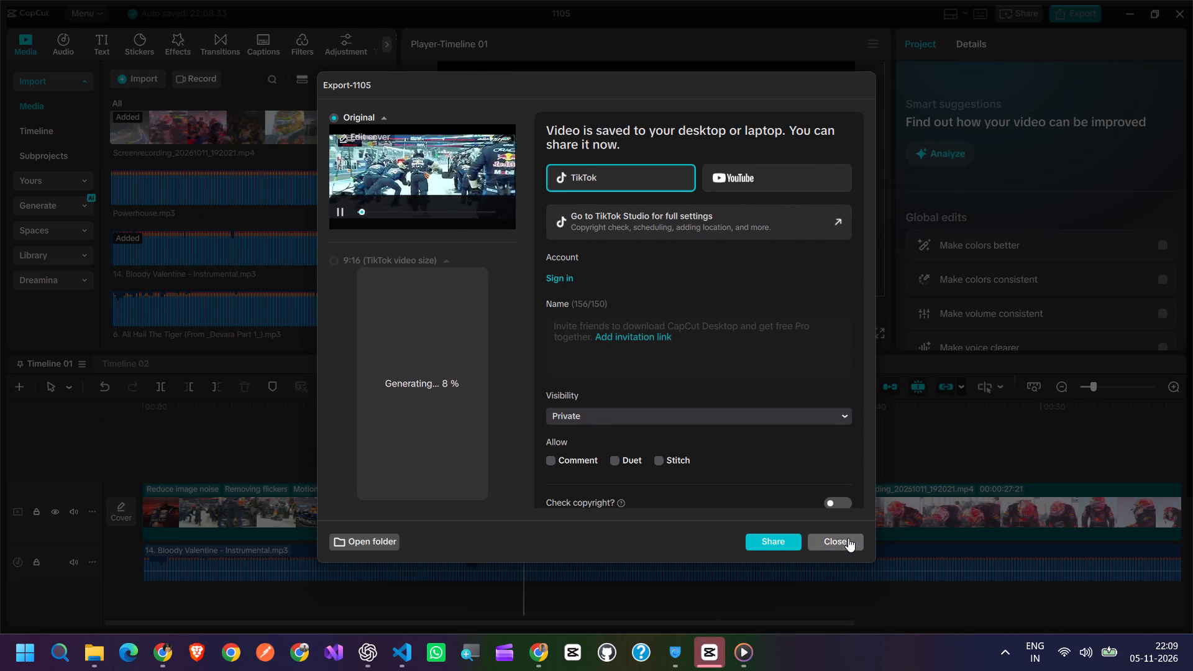
Close the export window, switch to Chrome, and upload demo2 from the Singapore-gpx folder to Canva's video cropper.
{"action": "left_click", "coordinate": [848, 538]}
{"action": "left_click", "coordinate": [162, 655]}
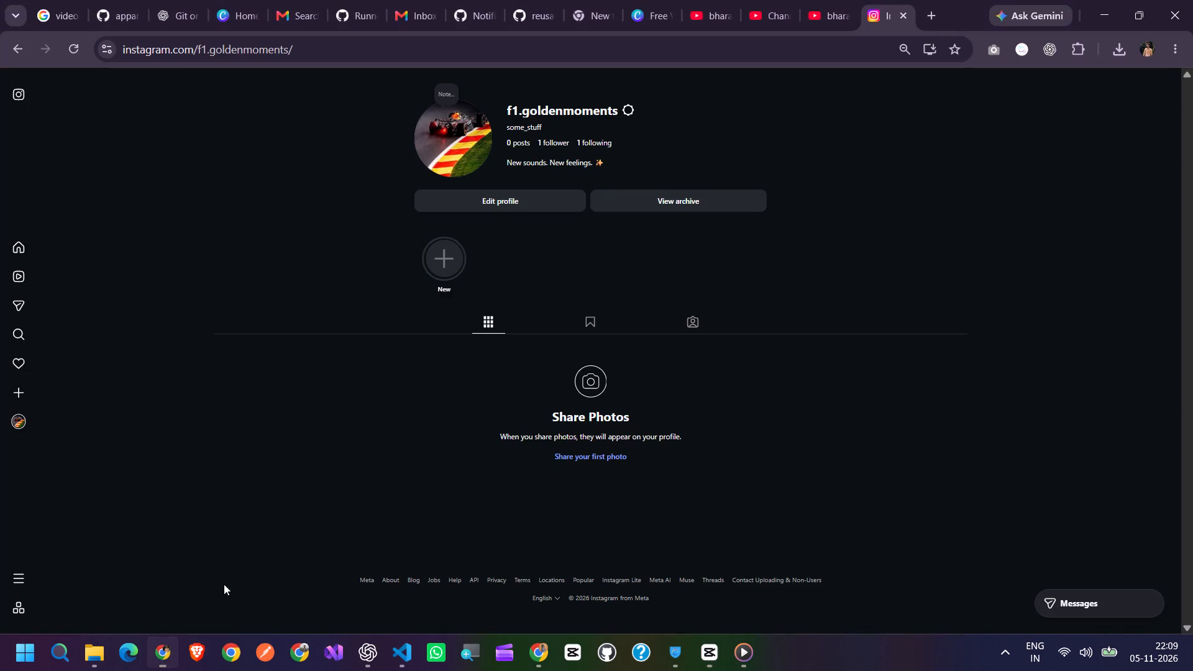
{"action": "left_click", "coordinate": [633, 0]}
{"action": "left_click", "coordinate": [590, 401]}
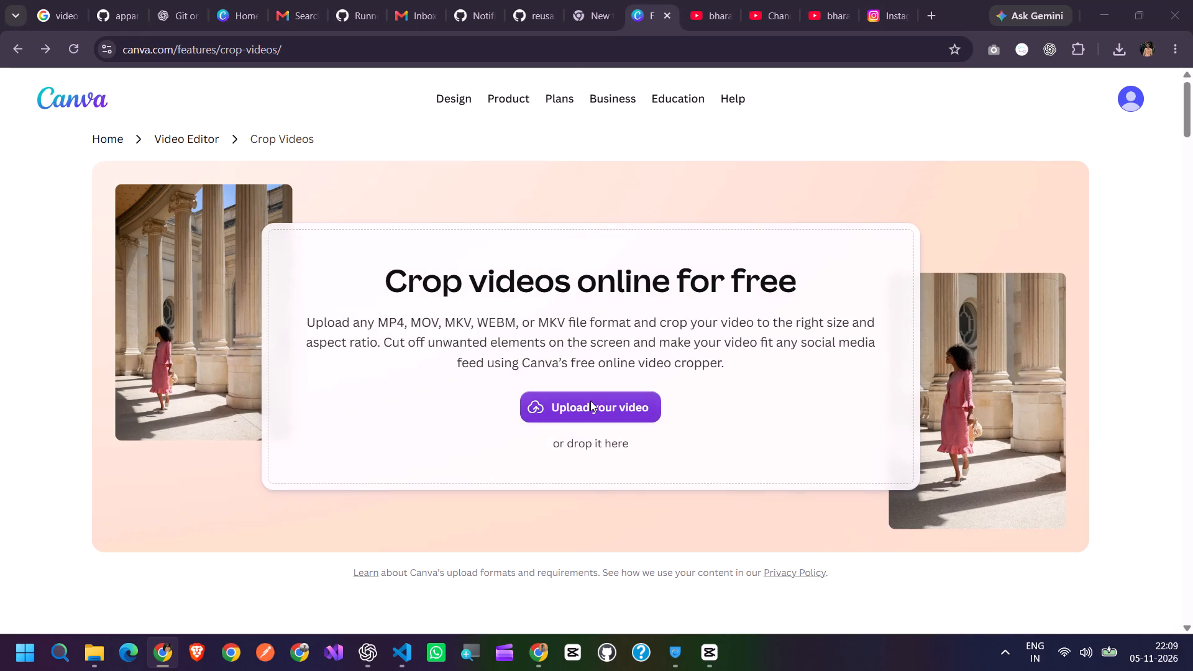
{"action": "left_click", "coordinate": [361, 155]}
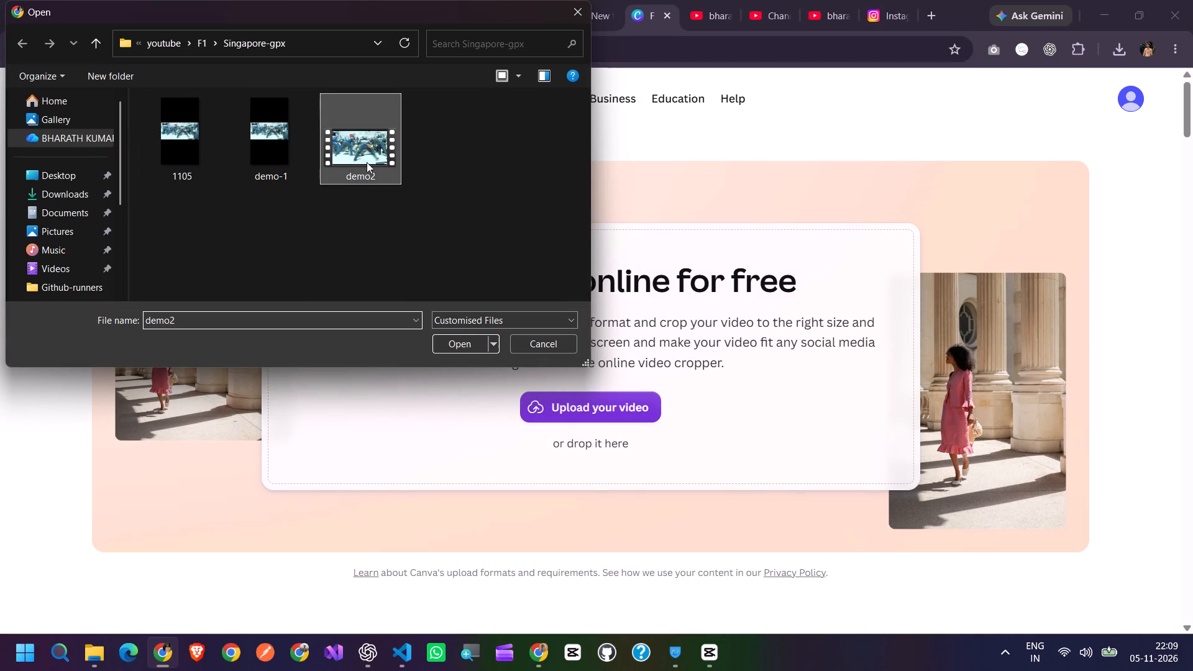
{"action": "left_click", "coordinate": [467, 340]}
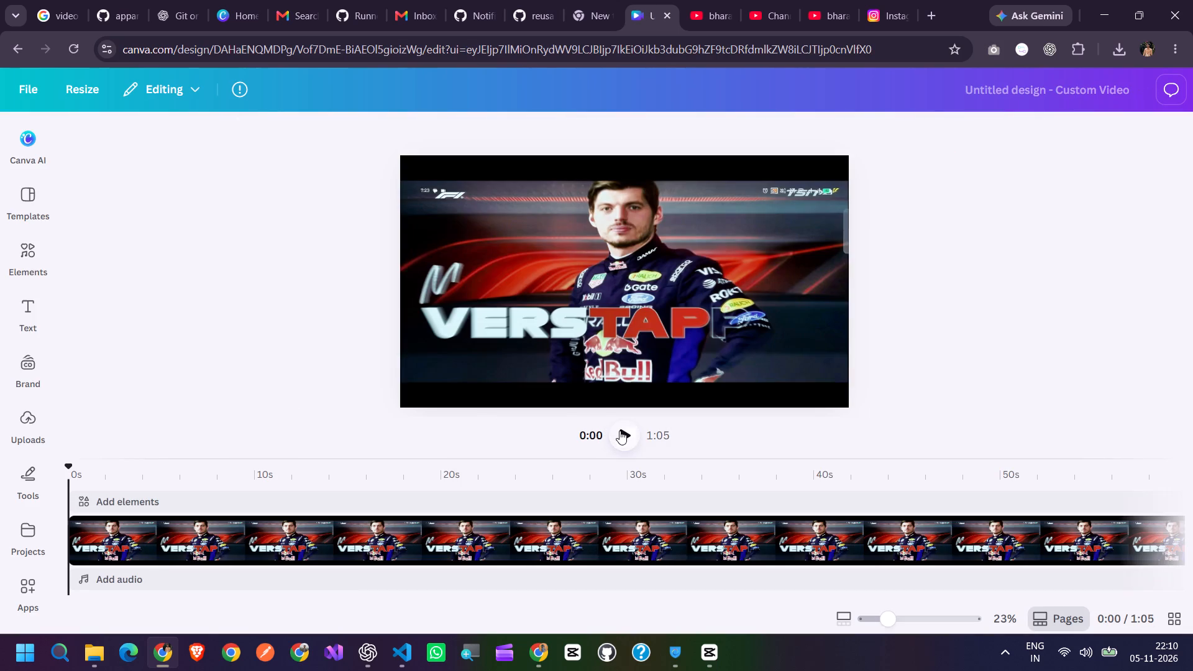
Crop the upper edge of the uploaded video to reduce its height to about 1,236 px.
{"action": "left_click", "coordinate": [645, 265]}
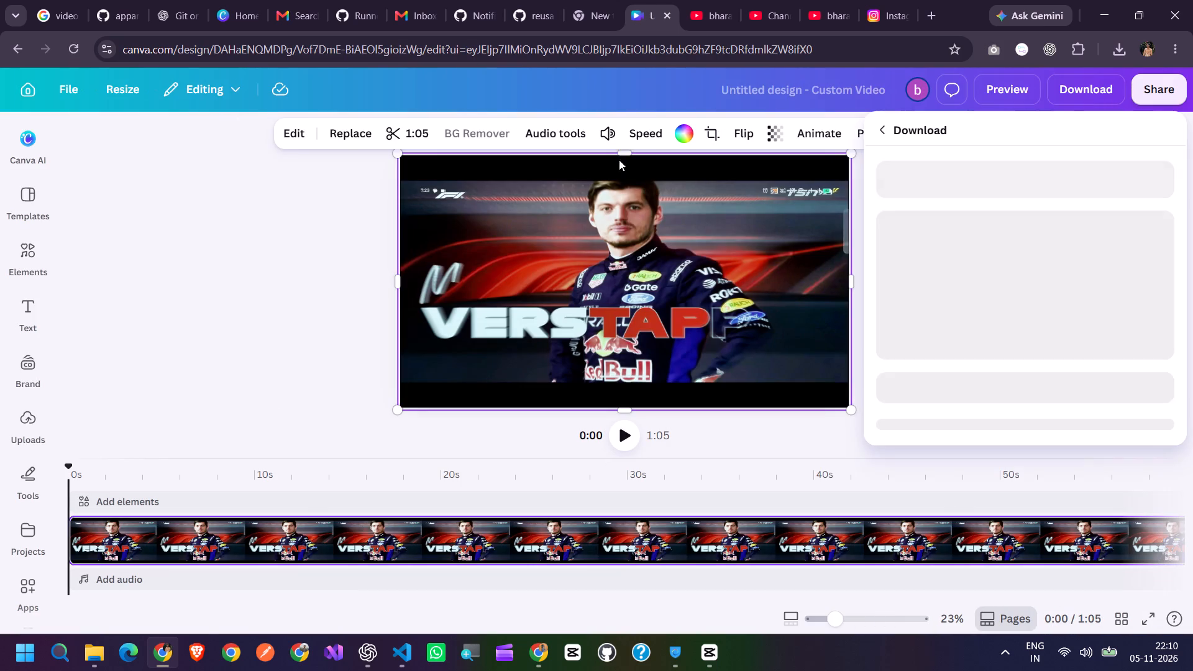
{"action": "left_click_drag", "start_coordinate": [626, 152], "coordinate": [626, 163]}
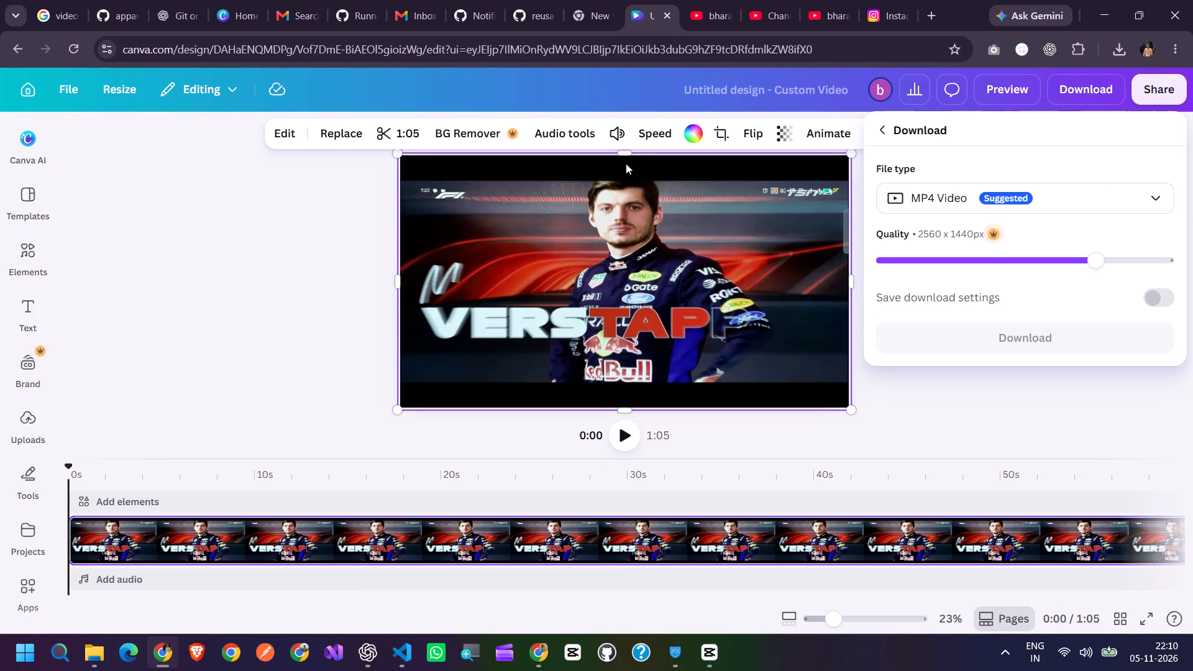
{"action": "left_click_drag", "start_coordinate": [626, 163], "coordinate": [626, 169]}
{"action": "left_click_drag", "start_coordinate": [626, 152], "coordinate": [628, 168]}
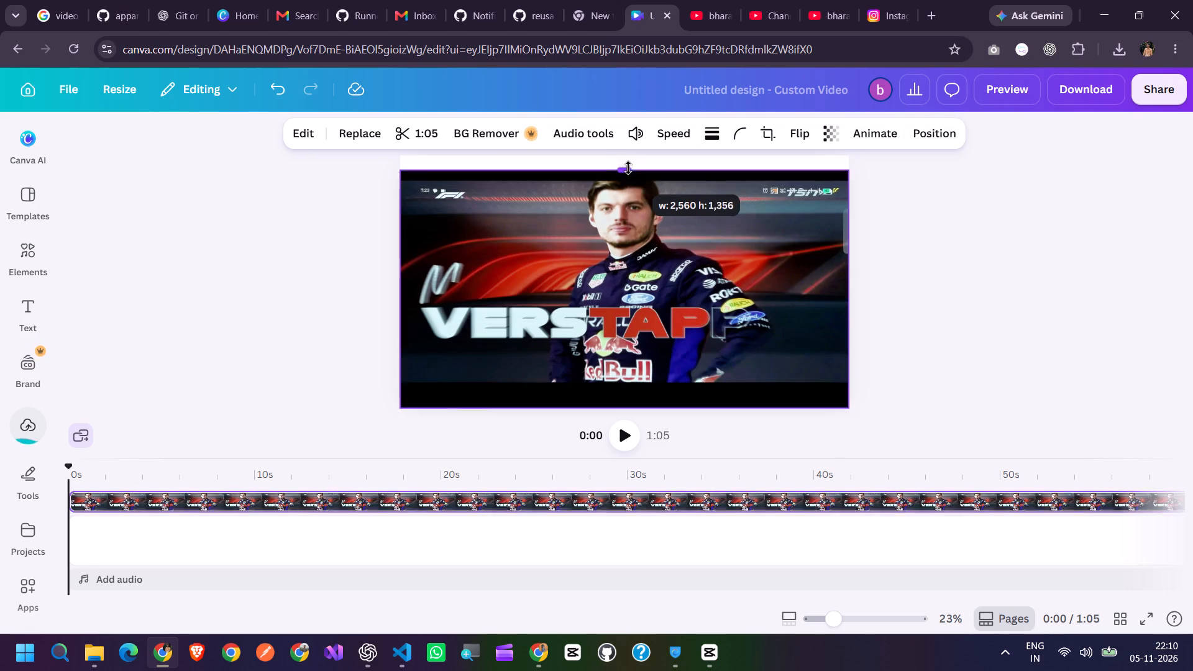
{"action": "left_click_drag", "start_coordinate": [628, 168], "coordinate": [629, 188]}
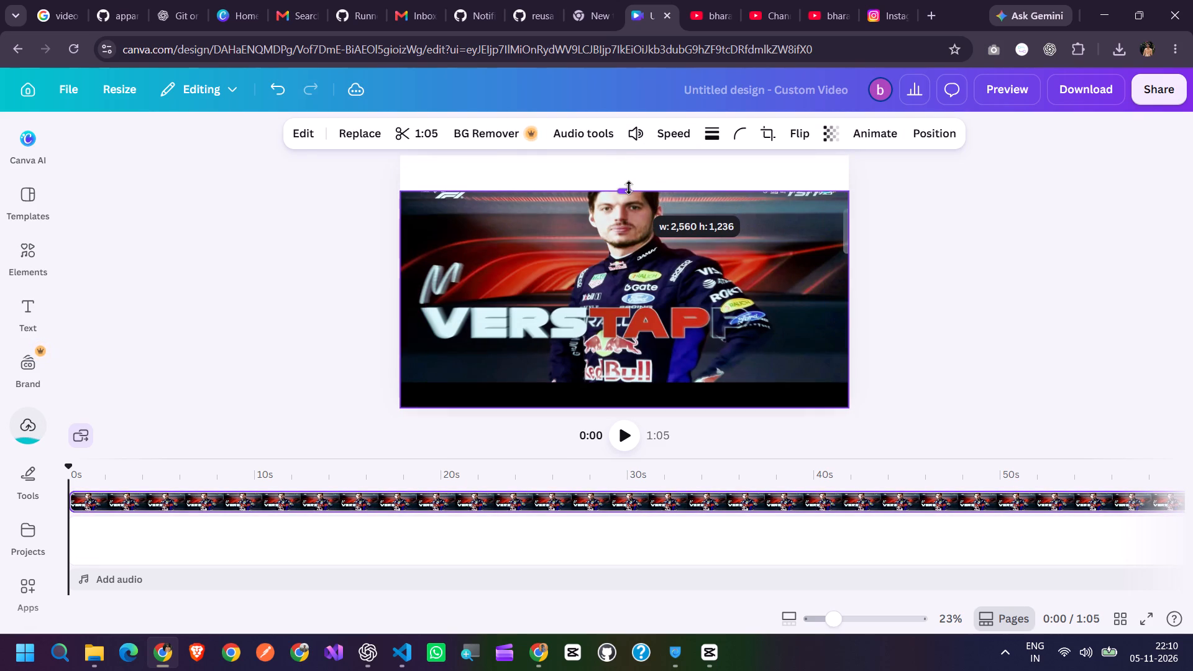
{"action": "left_click_drag", "start_coordinate": [629, 188], "coordinate": [629, 187]}
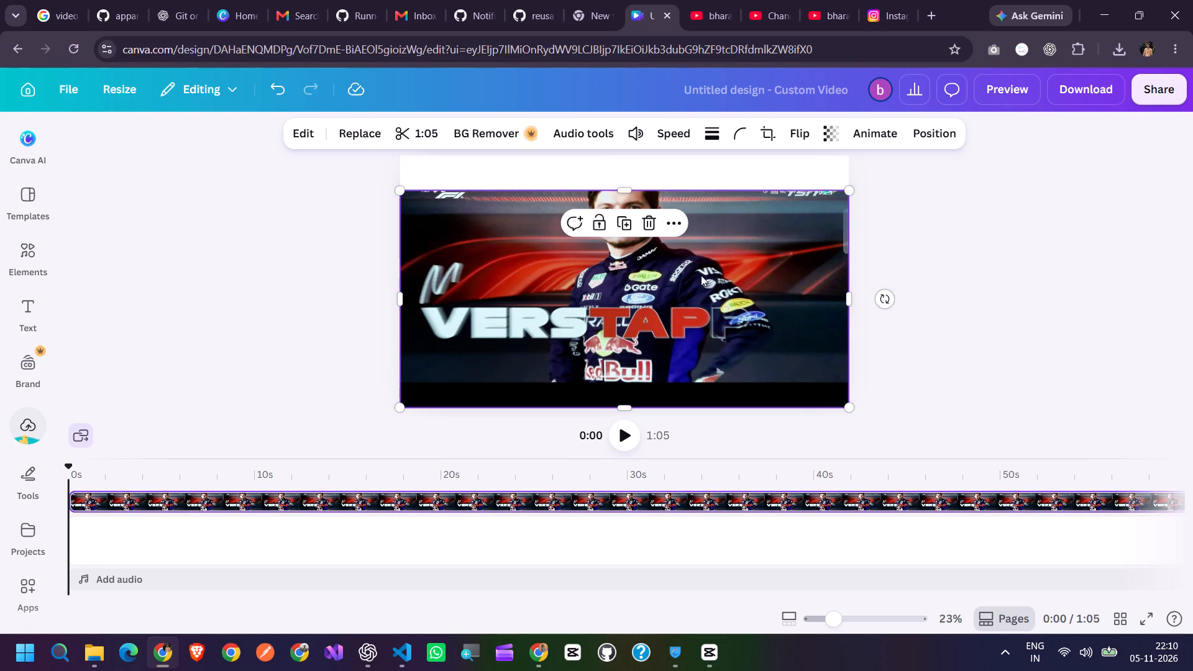
Move the cropped video up so it sits roughly centred vertically on the canvas, and deselect it.
{"action": "left_click_drag", "start_coordinate": [701, 275], "coordinate": [702, 257]}
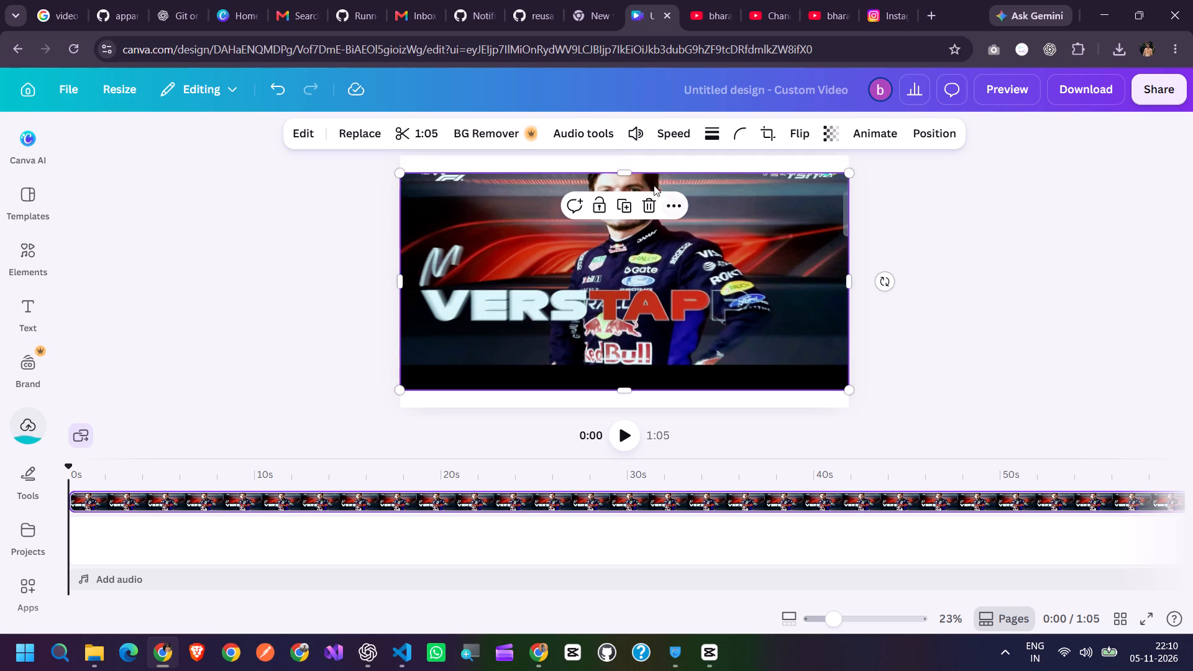
{"action": "left_click", "coordinate": [629, 175]}
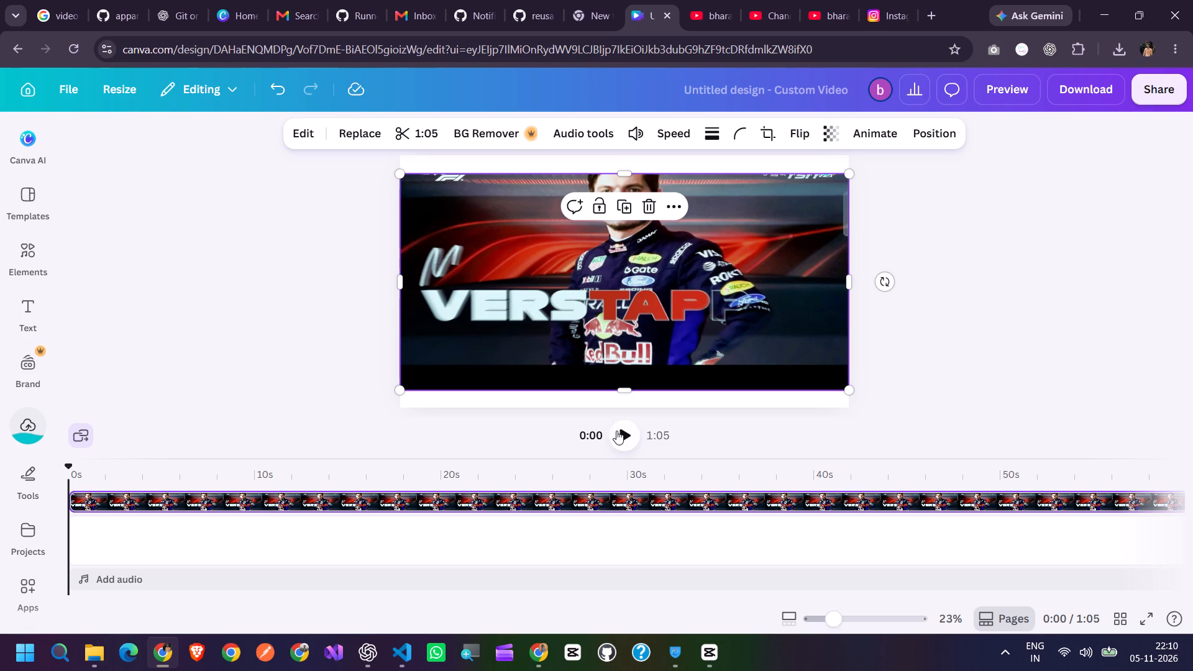
{"action": "left_click", "coordinate": [990, 395]}
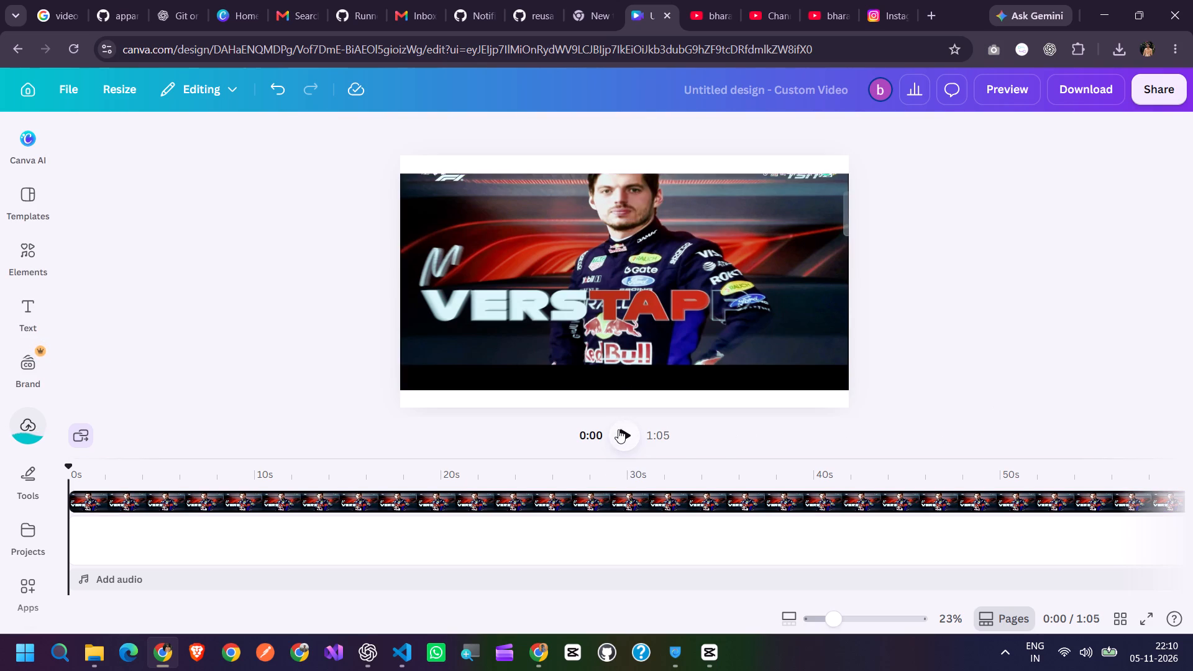
Play the video to a pit-stop frame at 0:06 and crop its upper edge further, to a height of about 1,196 px.
{"action": "left_click", "coordinate": [618, 429]}
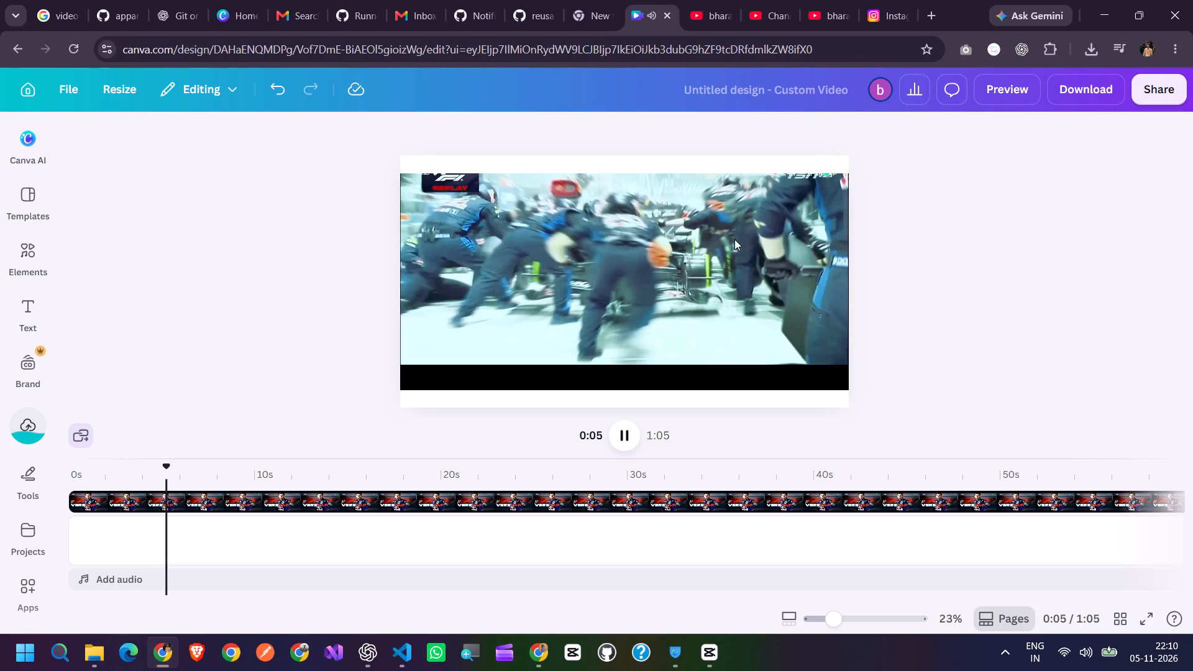
{"action": "left_click", "coordinate": [629, 441]}
{"action": "left_click", "coordinate": [648, 234]}
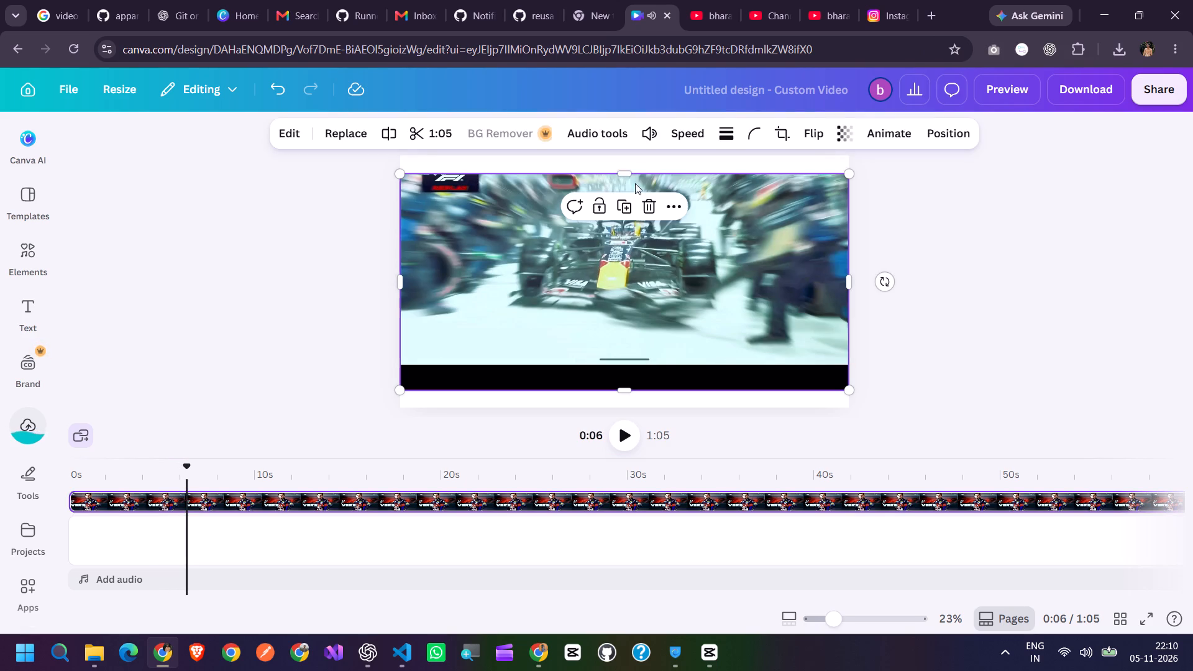
{"action": "left_click", "coordinate": [623, 171]}
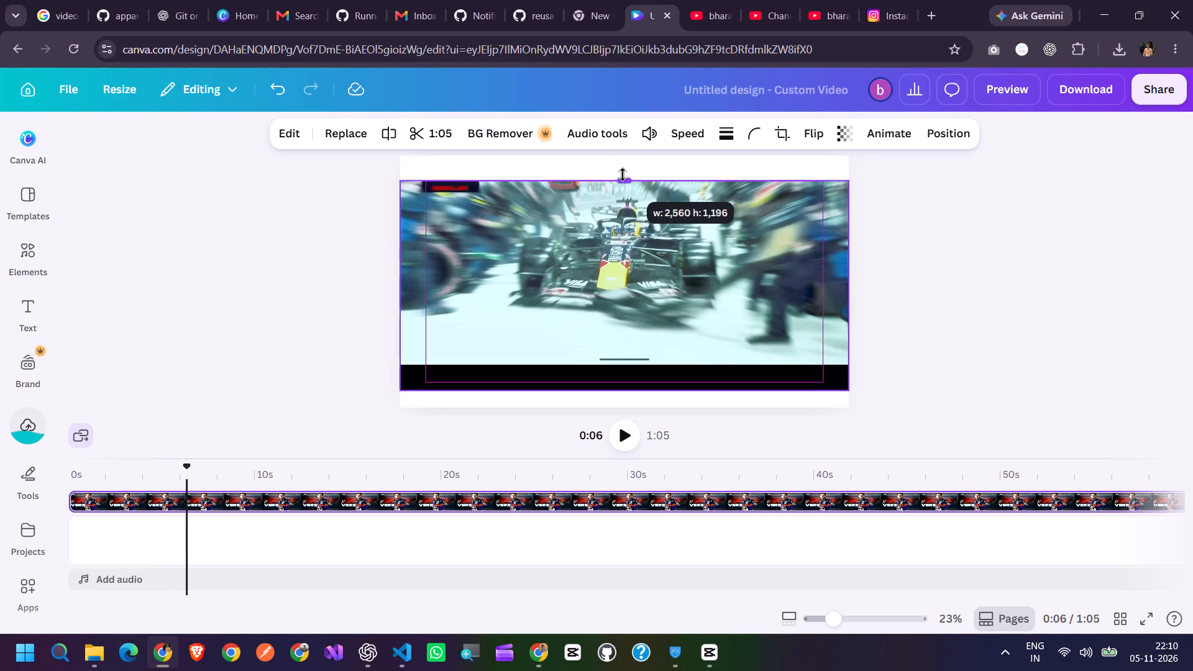
{"action": "left_click", "coordinate": [983, 252]}
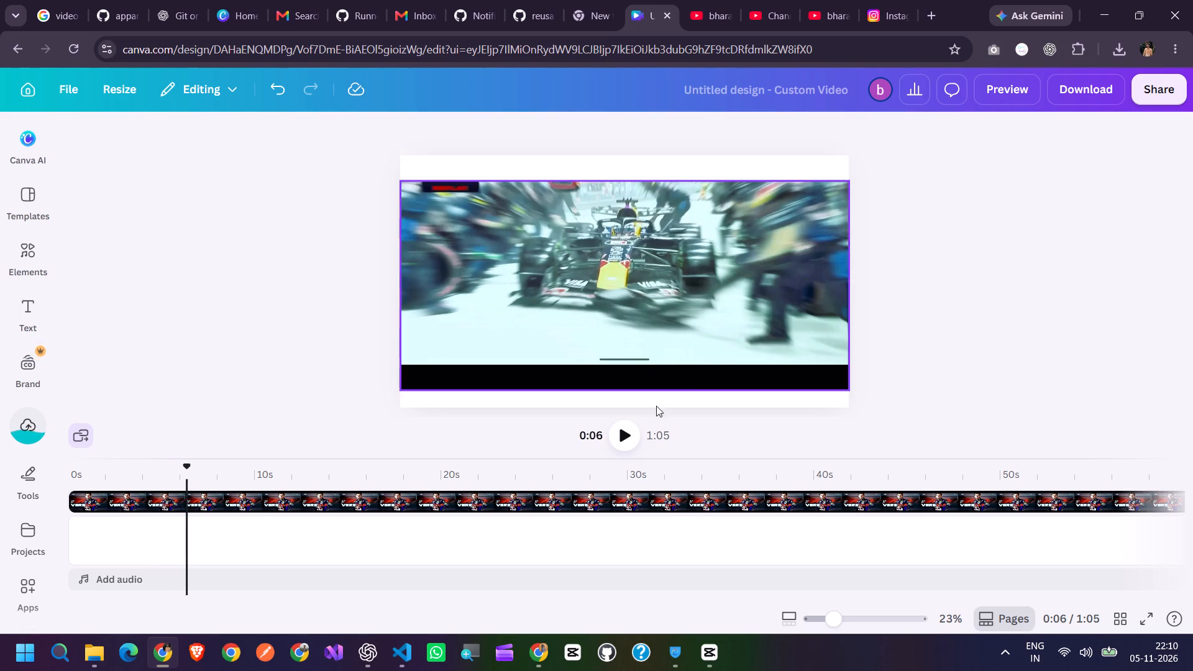
Play the cropped video again from the start to check the framing.
{"action": "left_click", "coordinate": [616, 436]}
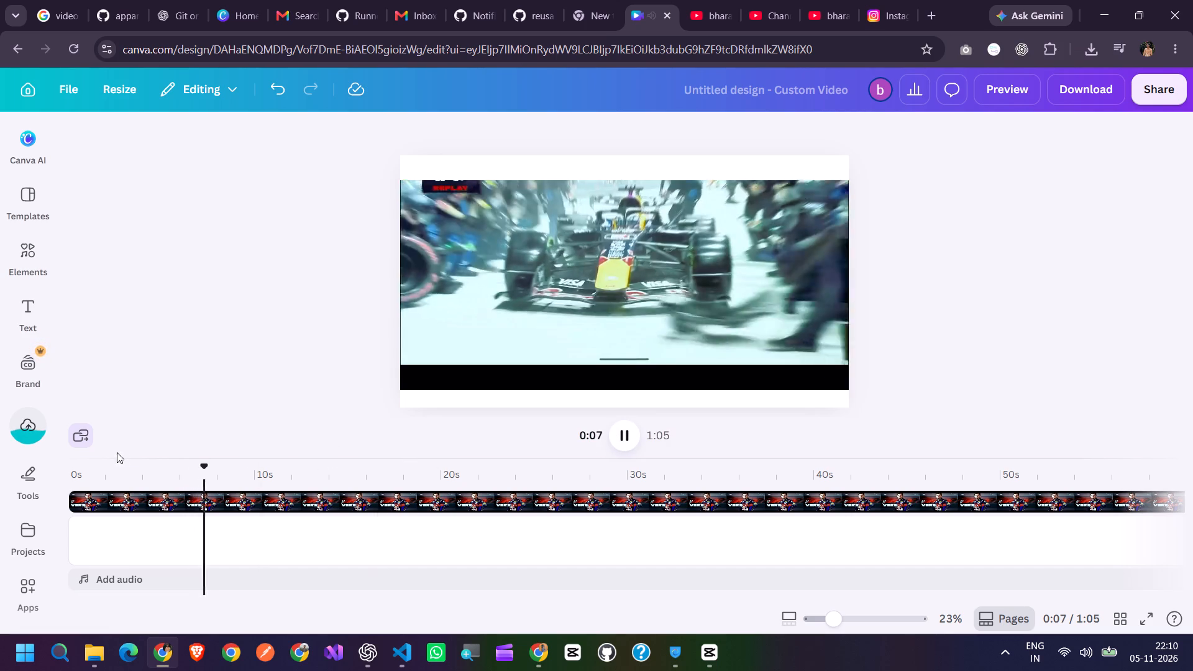
{"action": "left_click", "coordinate": [101, 472]}
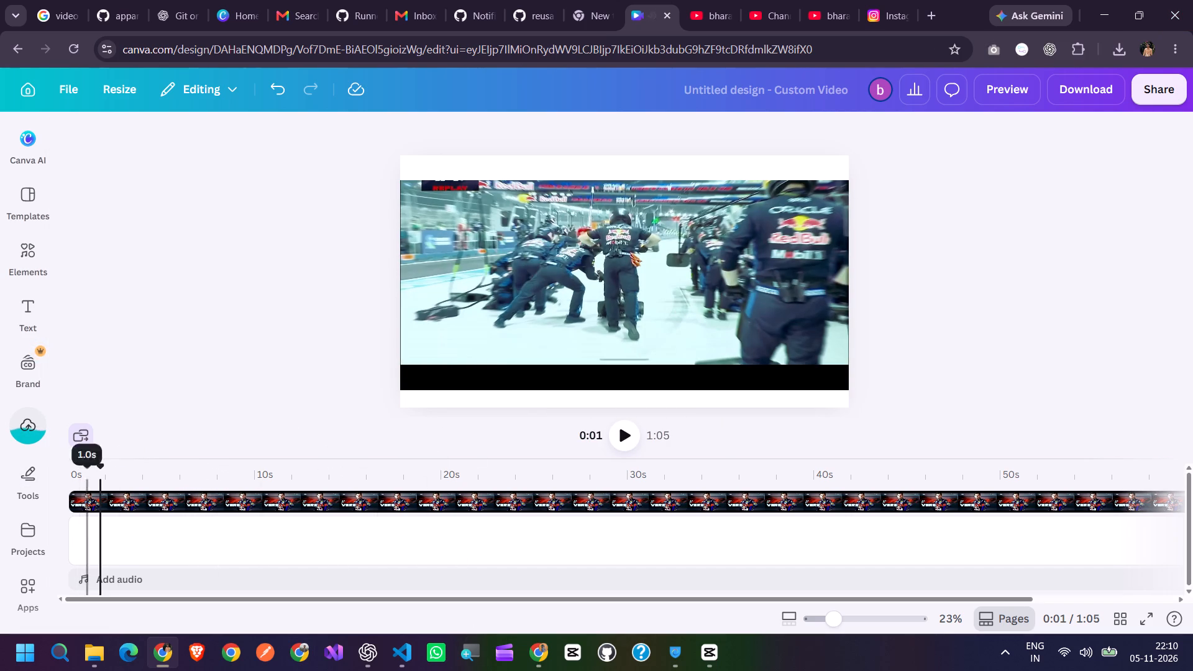
{"action": "left_click_drag", "start_coordinate": [98, 472], "coordinate": [57, 473]}
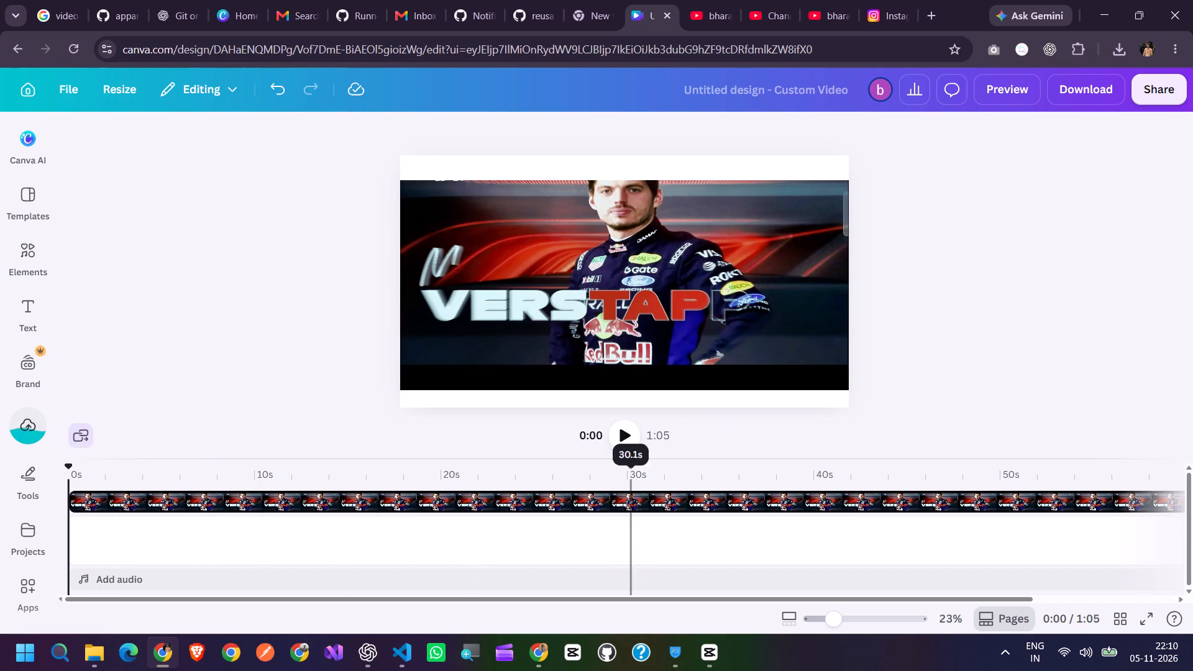
{"action": "left_click", "coordinate": [631, 432]}
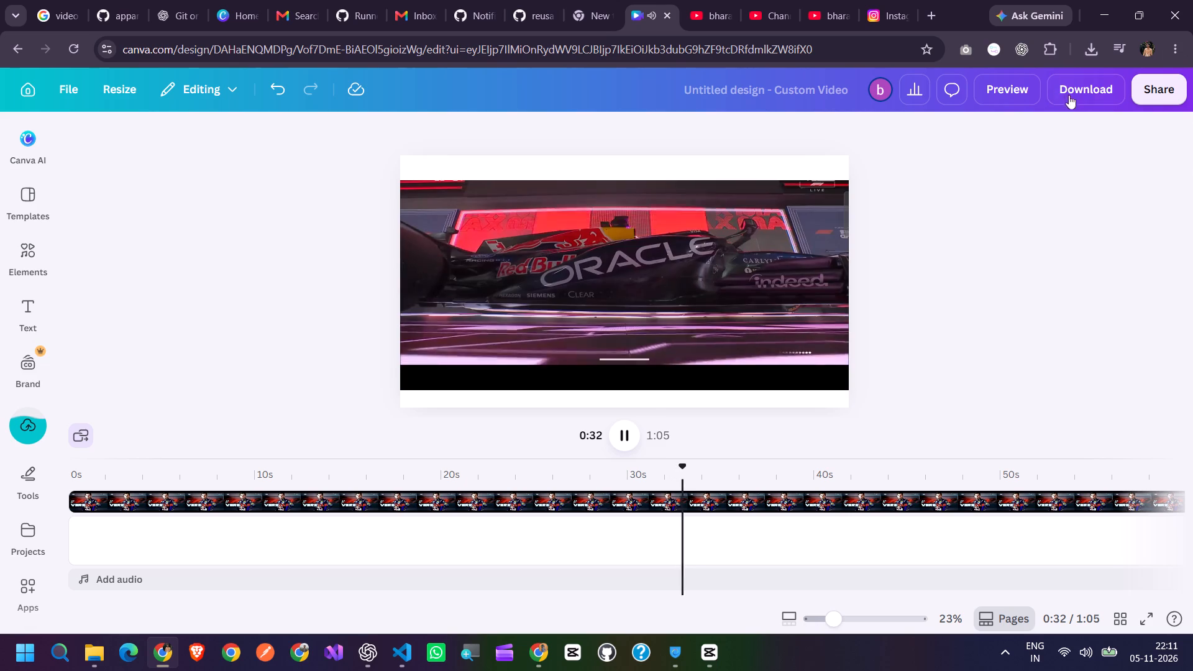
Open the MP4 video download settings and review the issue flagged for the download.
{"action": "left_click", "coordinate": [1100, 86]}
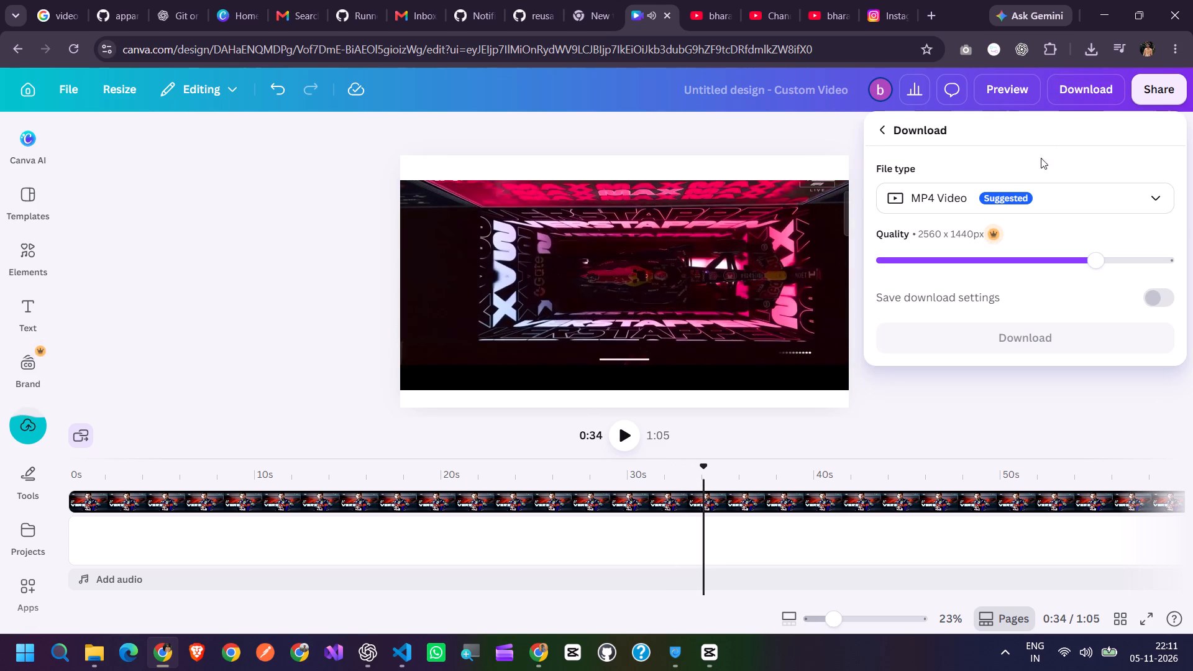
{"action": "left_click_drag", "start_coordinate": [1092, 263], "coordinate": [1086, 264]}
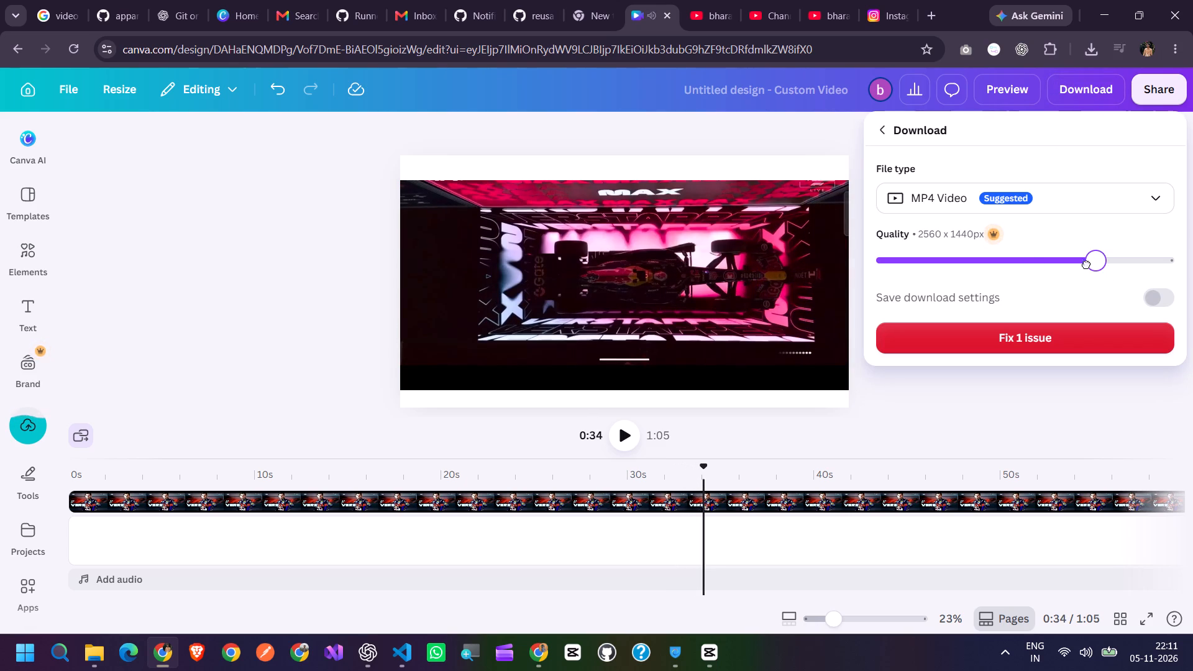
{"action": "left_click_drag", "start_coordinate": [1086, 264], "coordinate": [1061, 270]}
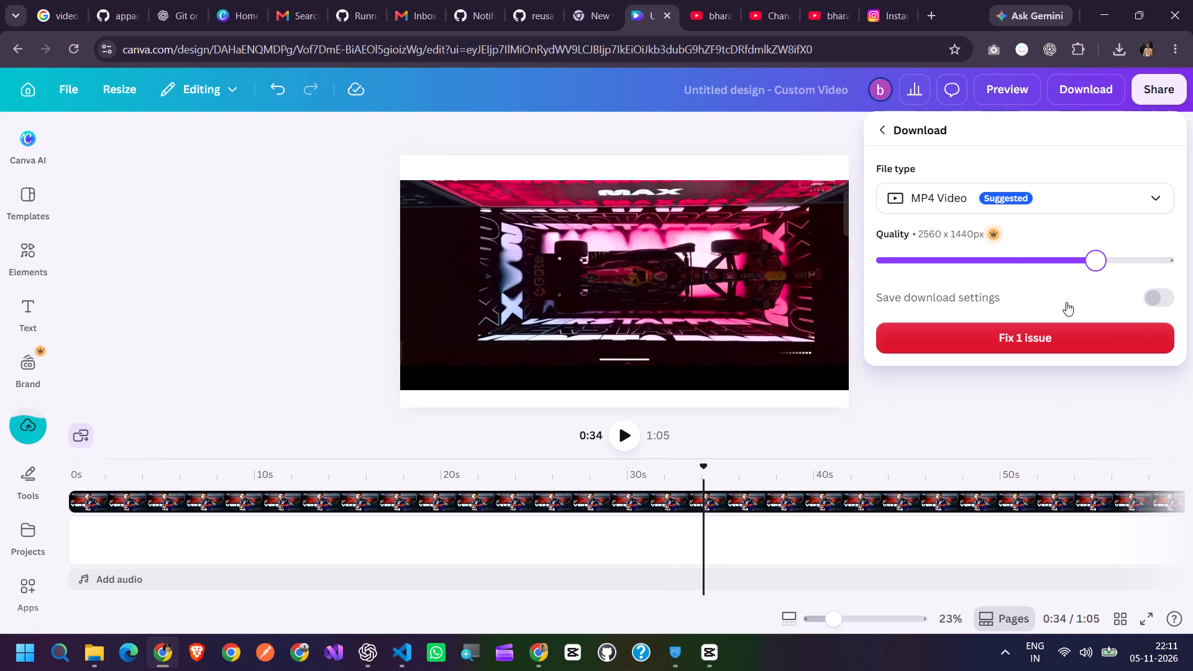
{"action": "left_click", "coordinate": [1025, 336]}
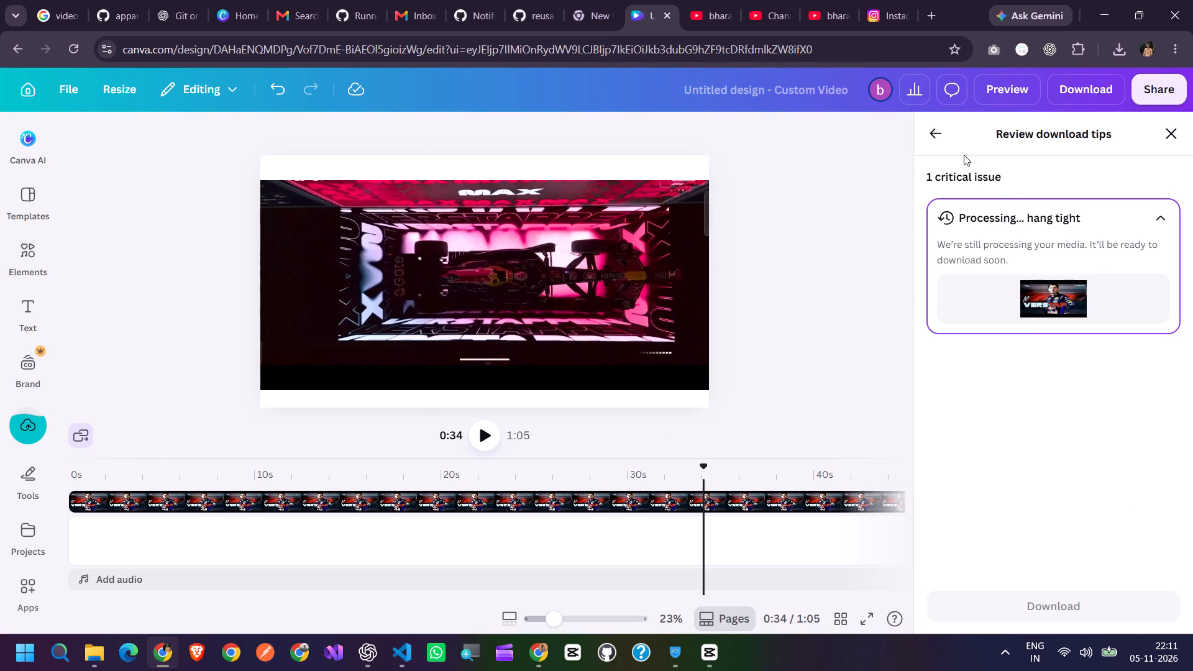
{"action": "left_click", "coordinate": [937, 132]}
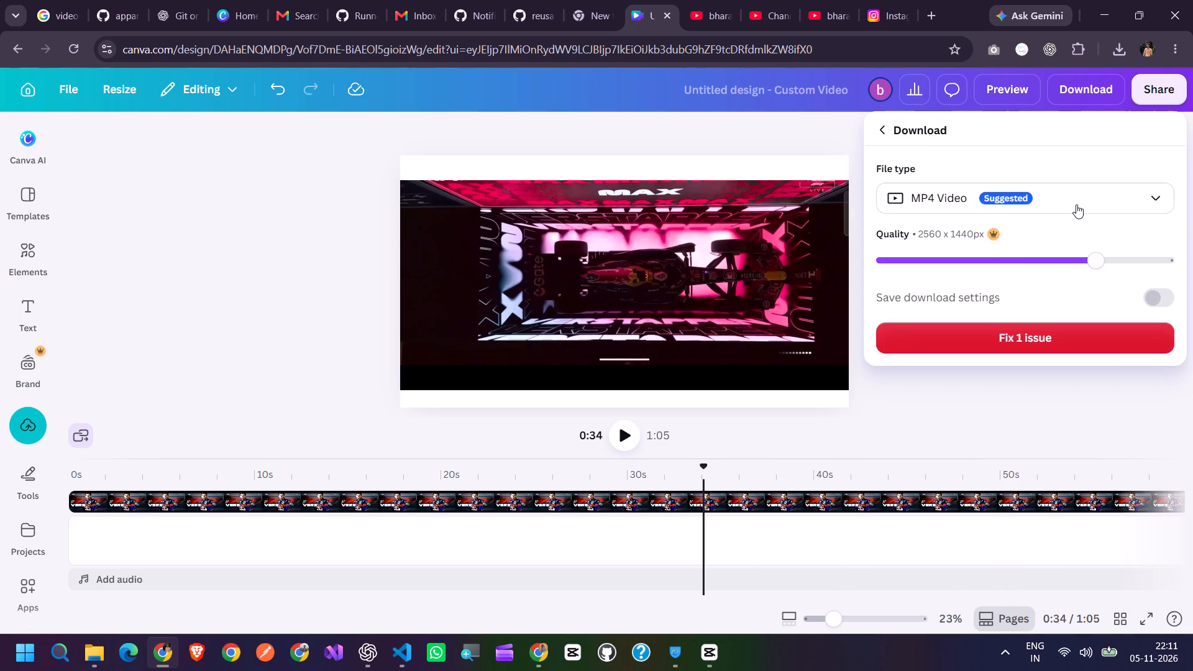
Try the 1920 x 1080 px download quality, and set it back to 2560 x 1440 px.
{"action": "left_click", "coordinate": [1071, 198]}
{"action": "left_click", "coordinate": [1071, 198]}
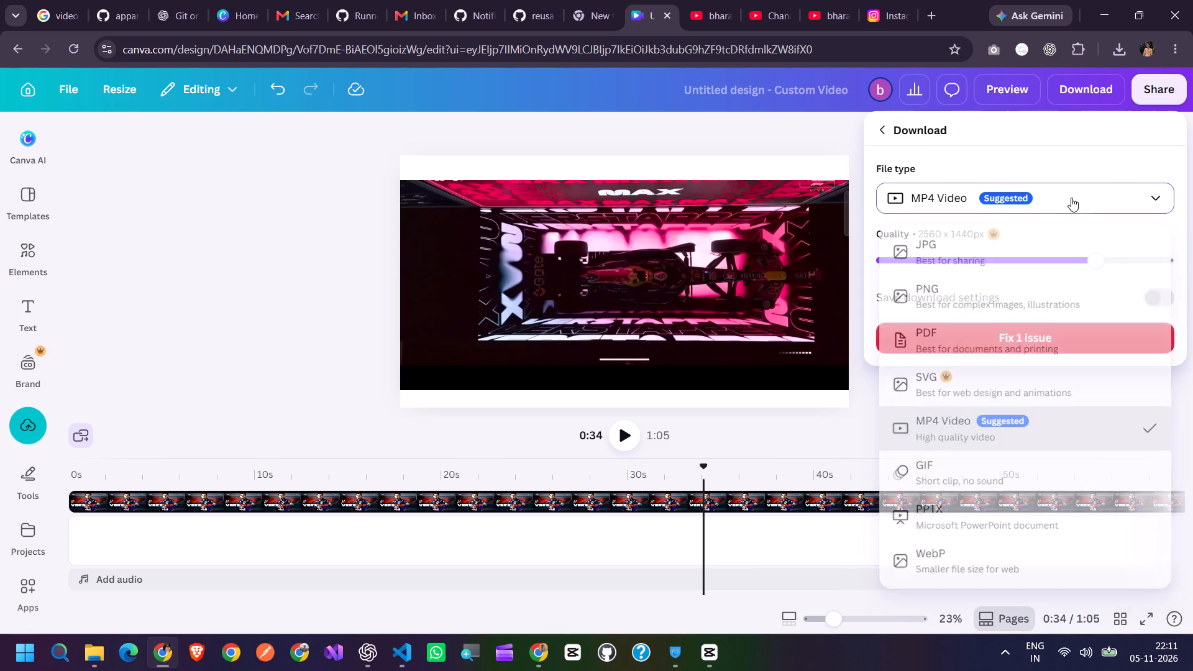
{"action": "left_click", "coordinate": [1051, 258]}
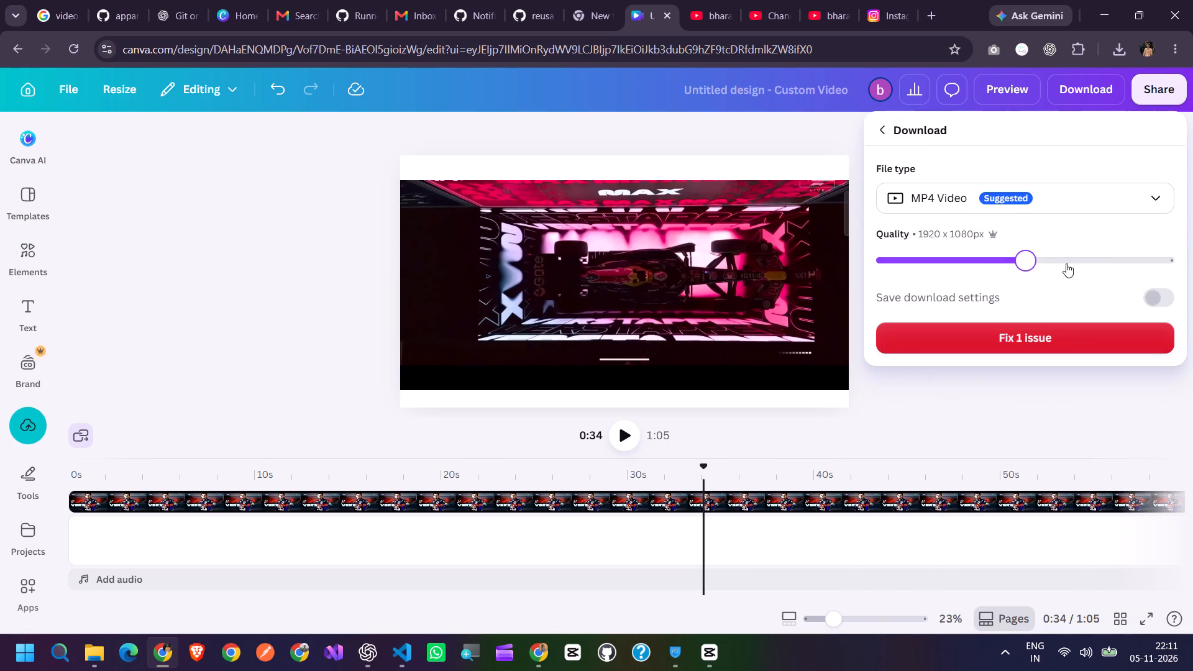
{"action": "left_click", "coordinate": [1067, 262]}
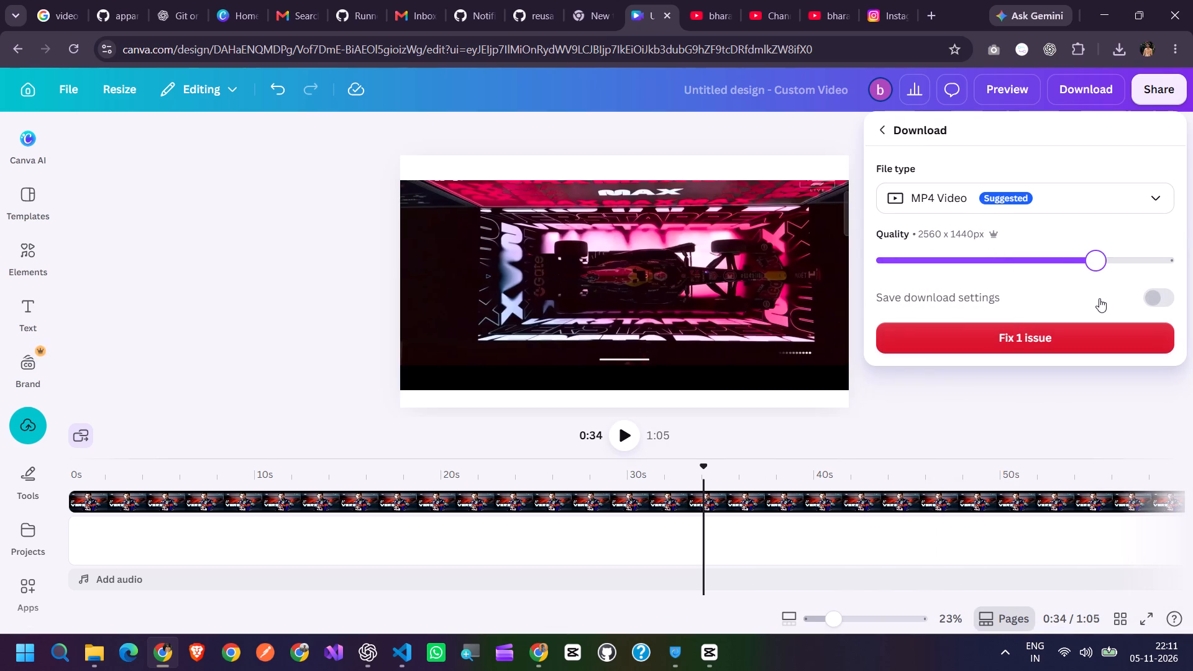
Resume playing the video from 0:34 to check the crop in the remaining footage.
{"action": "left_click", "coordinate": [613, 435]}
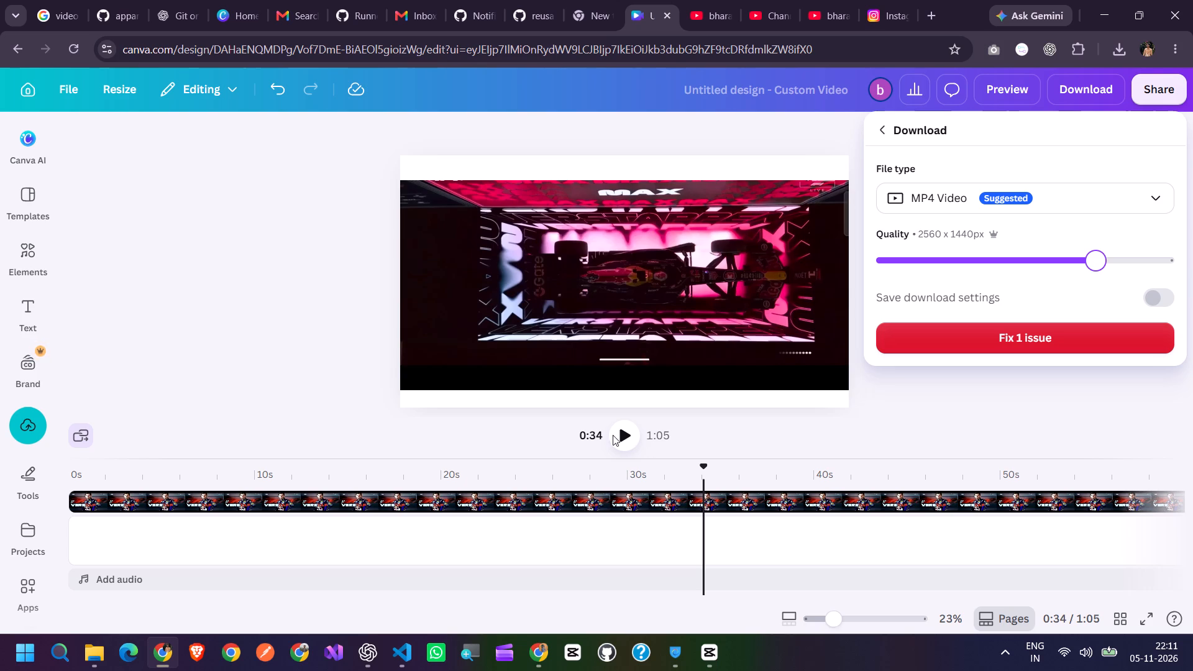
{"action": "left_click", "coordinate": [622, 437]}
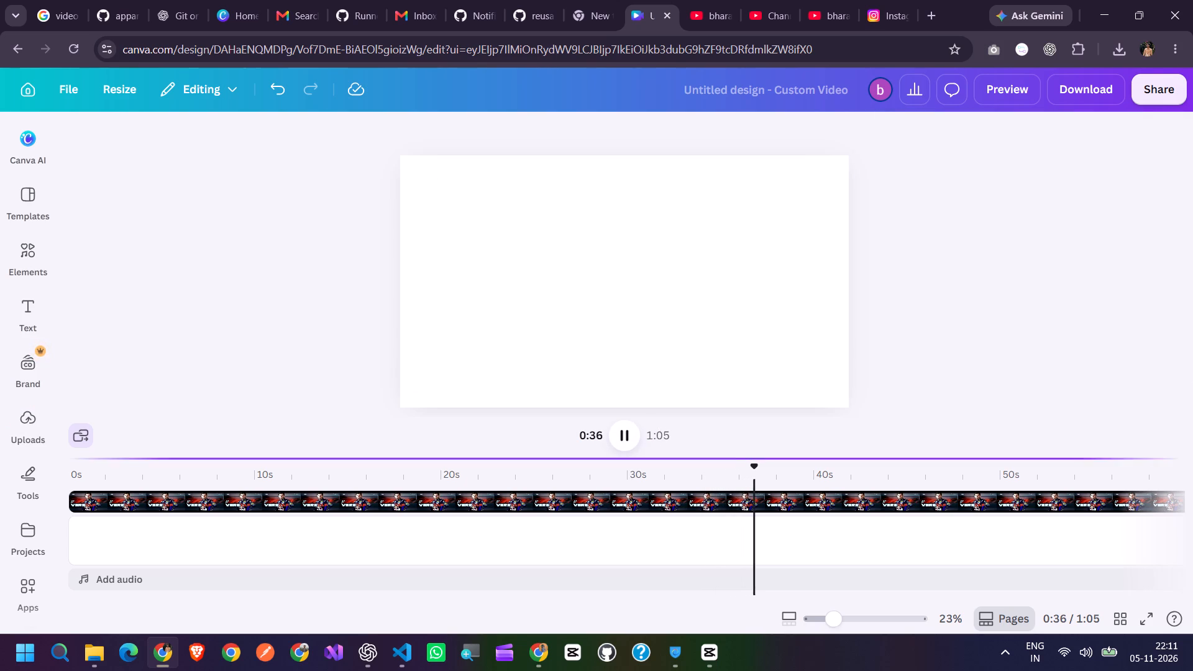
{"action": "left_click", "coordinate": [497, 437]}
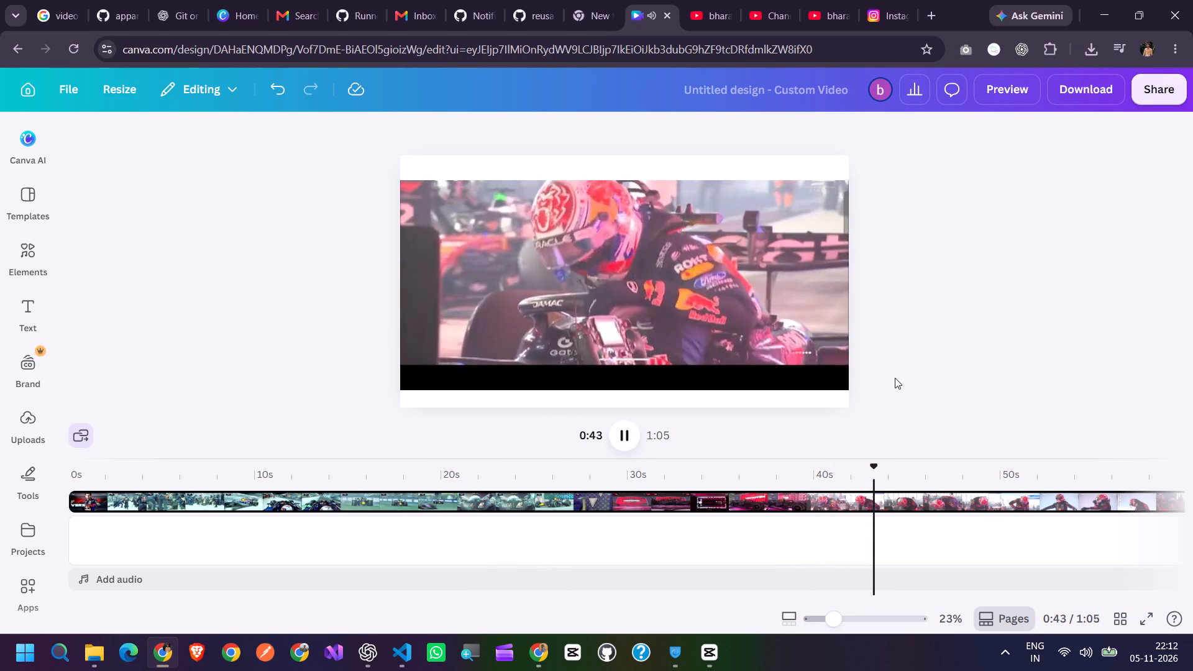
Pause at 0:45, select the video, and crop the black band off its lower edge.
{"action": "left_click", "coordinate": [726, 286]}
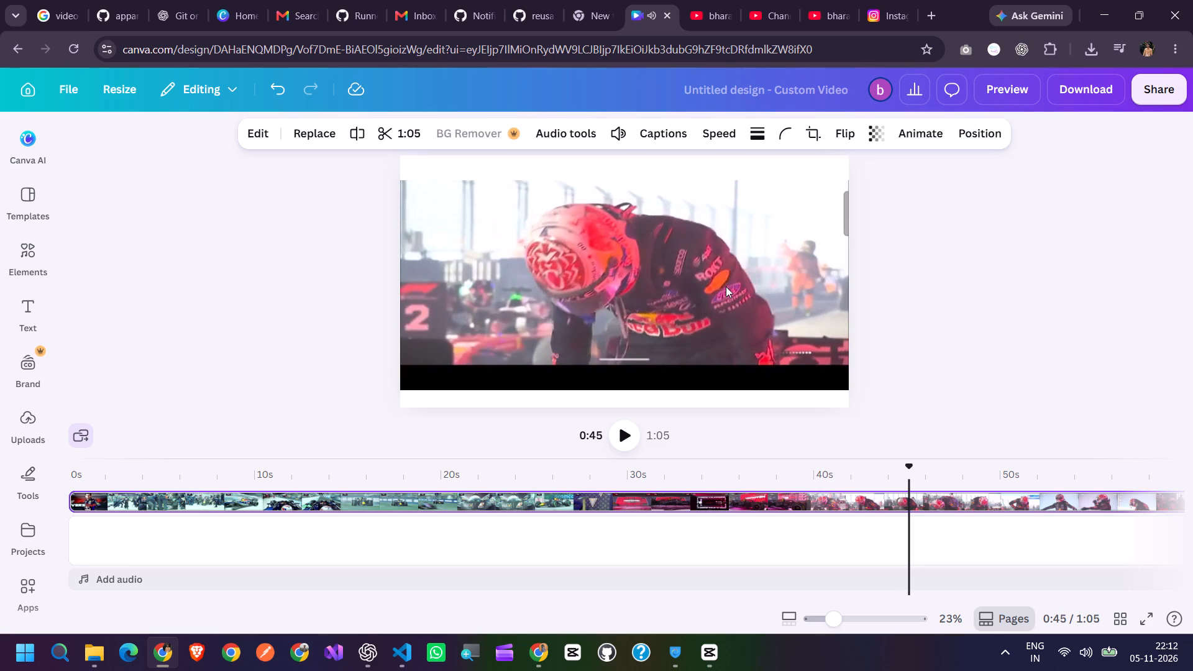
{"action": "left_click", "coordinate": [726, 286]}
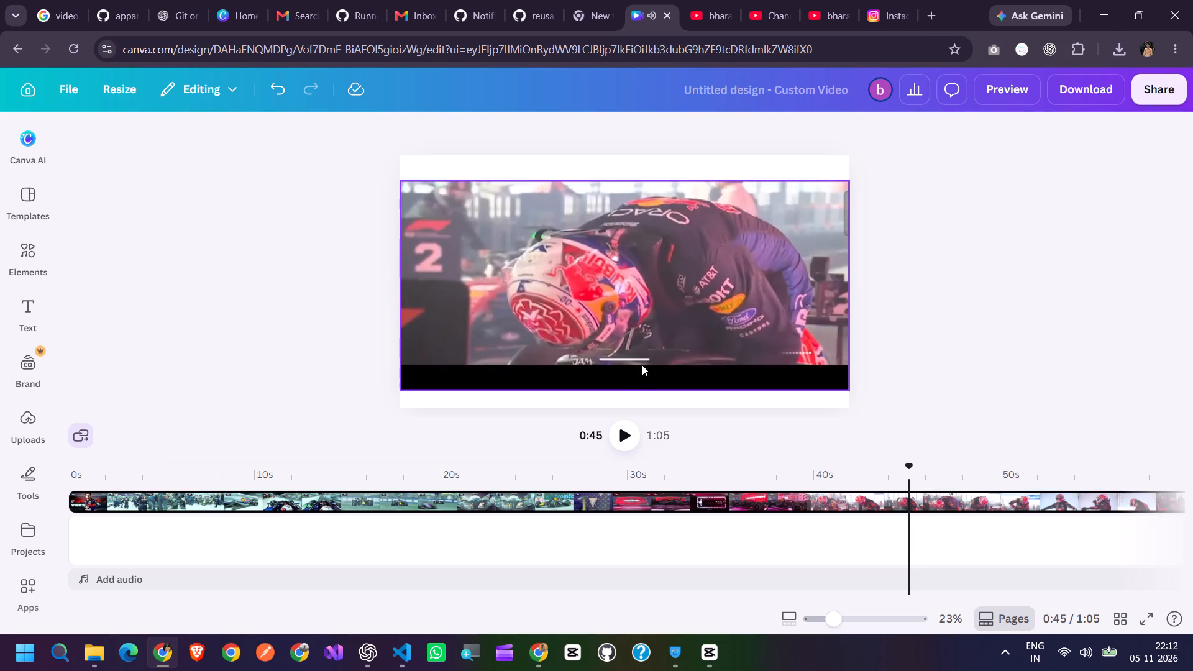
{"action": "left_click", "coordinate": [714, 317]}
{"action": "left_click", "coordinate": [630, 391]}
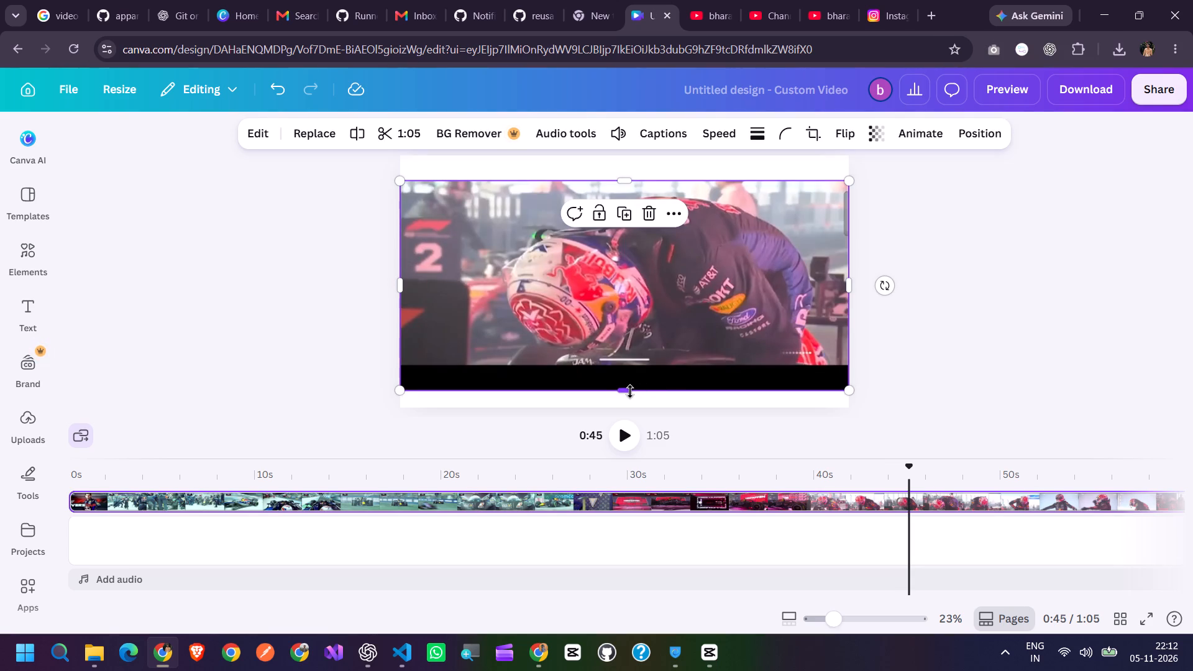